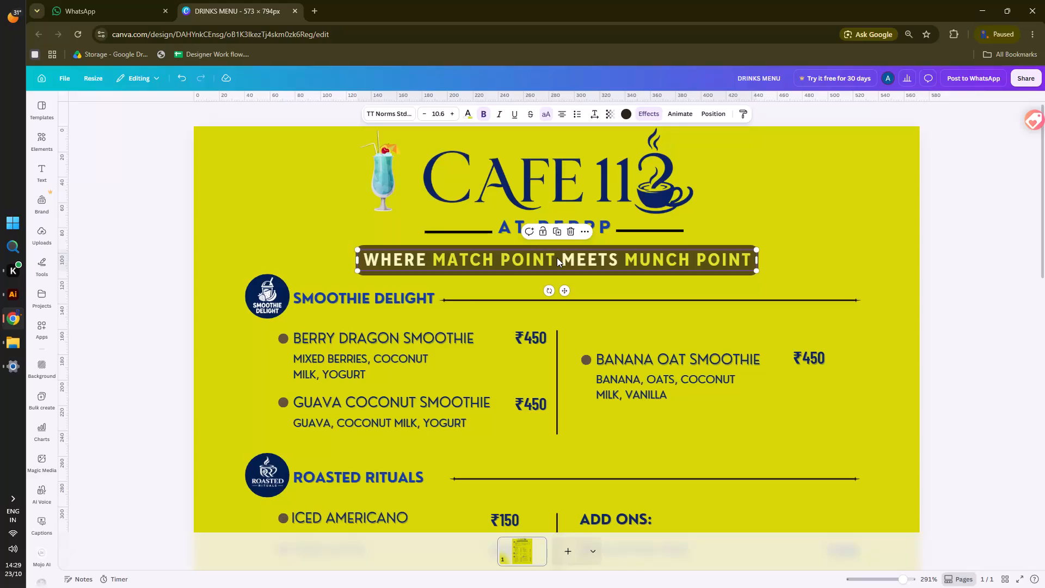
Narrow the text box of the "ADD ONS:" heading in the Roasted Rituals section so it fits its text.
scroll(563, 370, down, 3)
scroll(563, 382, up, 1)
scroll(563, 382, down, 3)
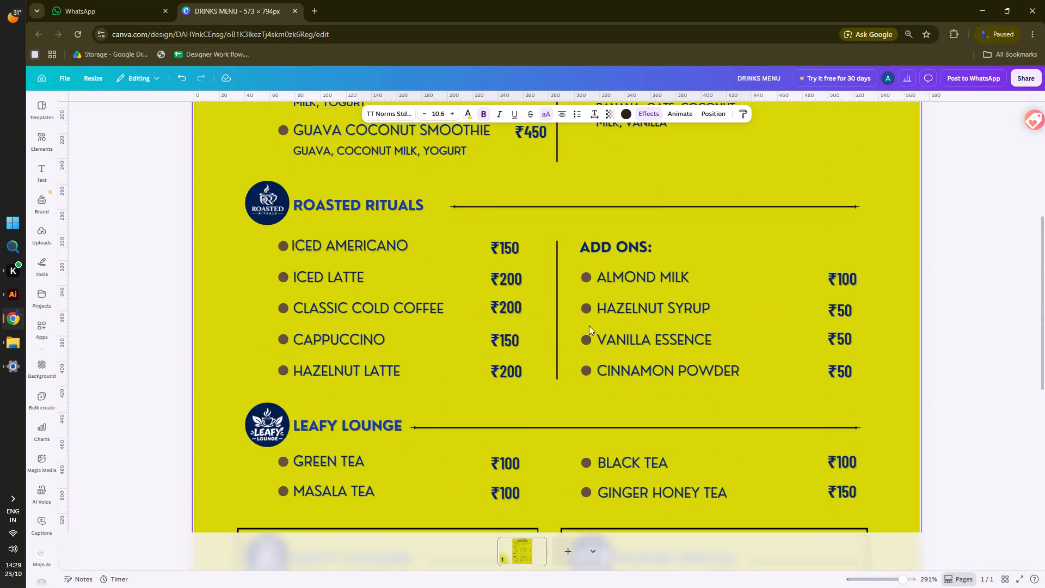
click(599, 241)
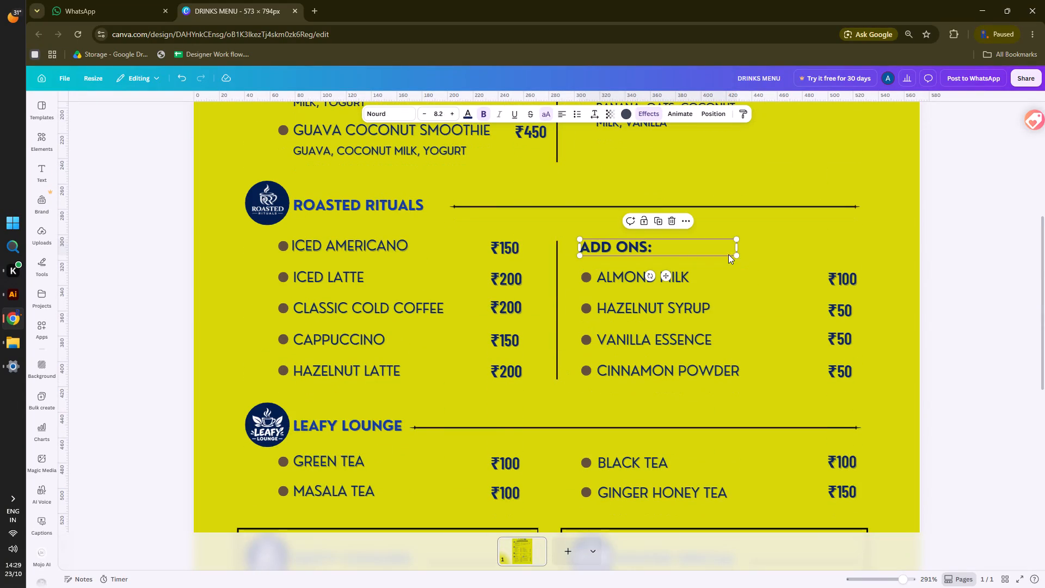
drag(737, 246, 667, 248)
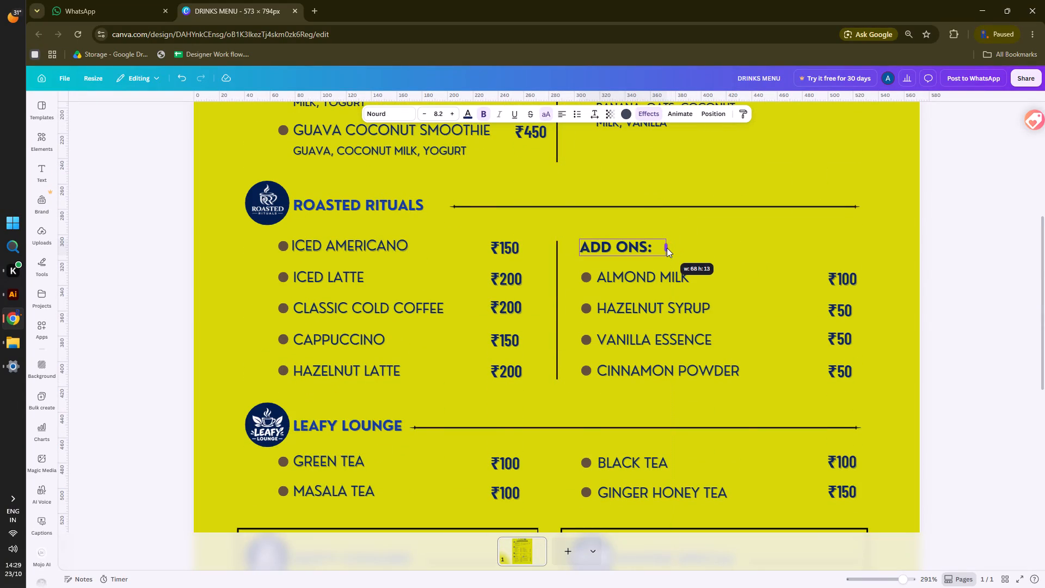
drag(667, 248, 658, 248)
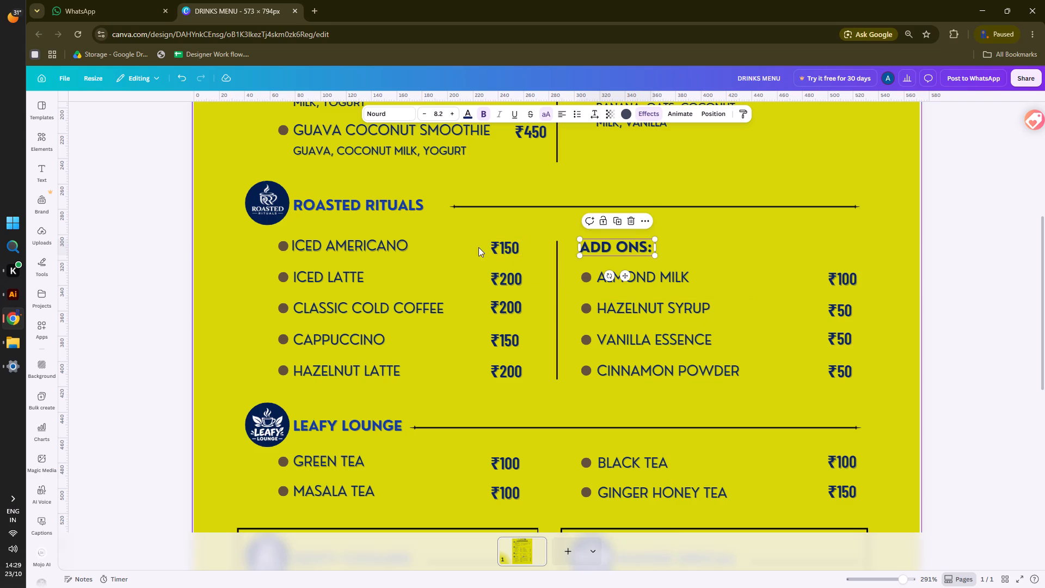
Narrow the Iced Americano, Iced Latte, Cappuccino and Hazelnut Latte text boxes in Roasted Rituals so each fits its text.
click(429, 243)
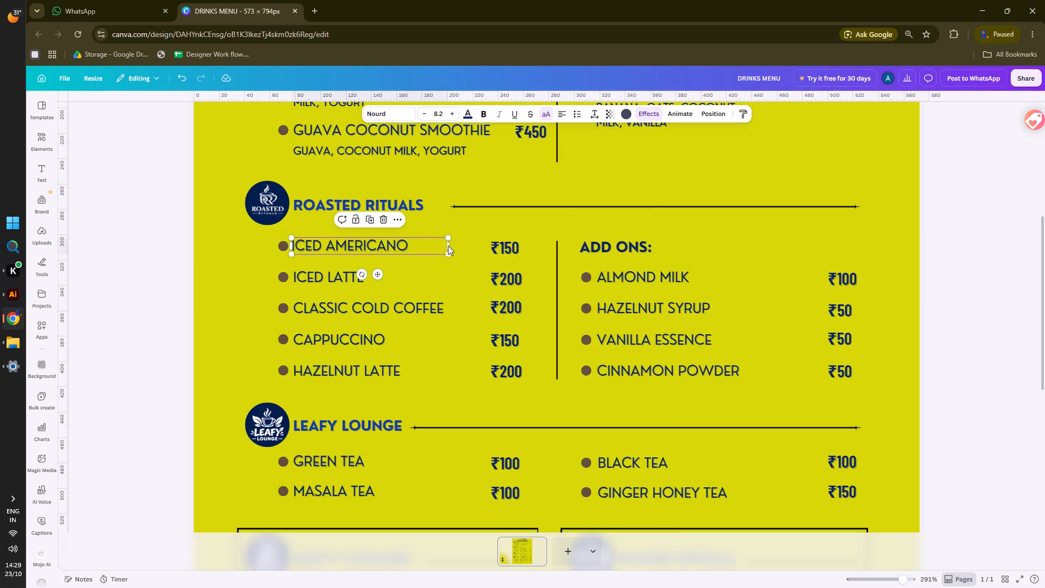
drag(451, 246, 416, 242)
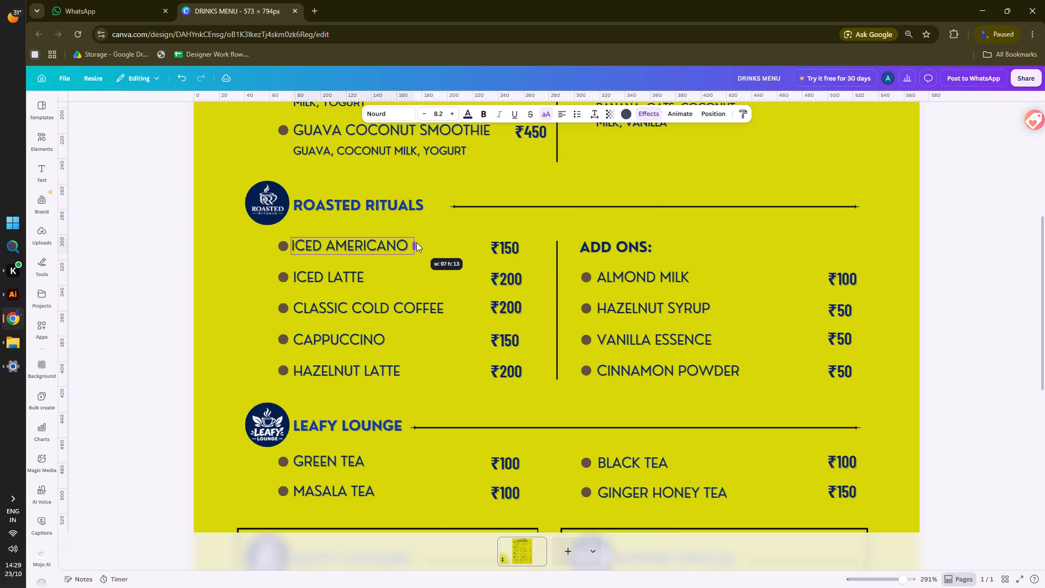
drag(416, 242, 413, 242)
click(342, 281)
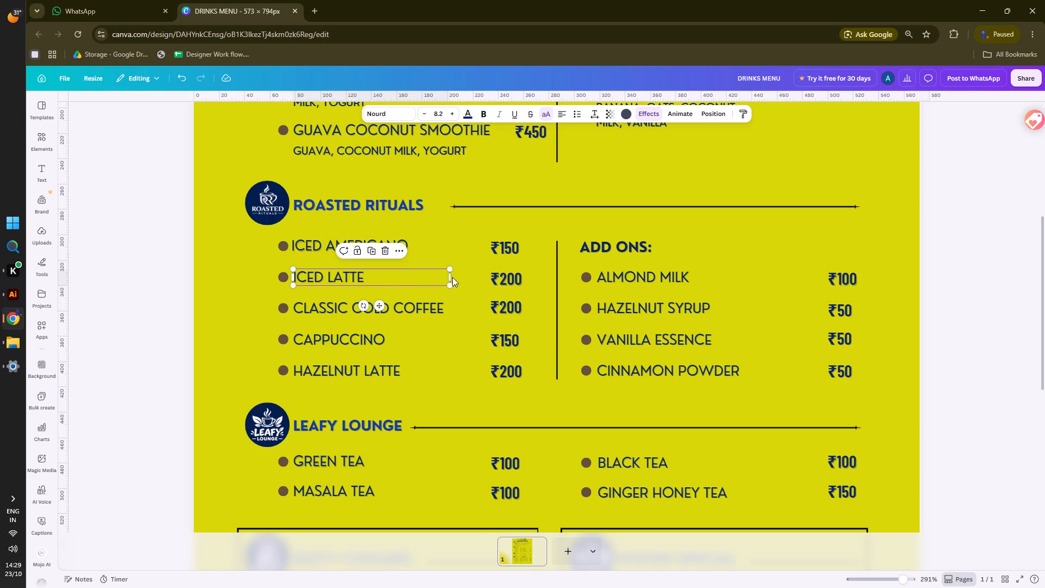
drag(452, 277, 370, 275)
click(395, 302)
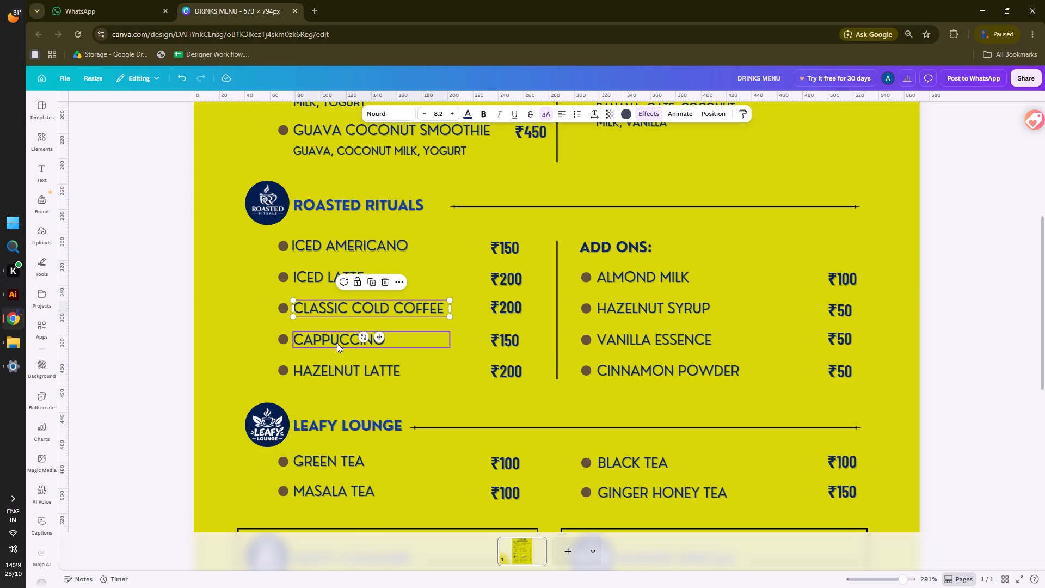
click(337, 343)
drag(452, 339, 390, 332)
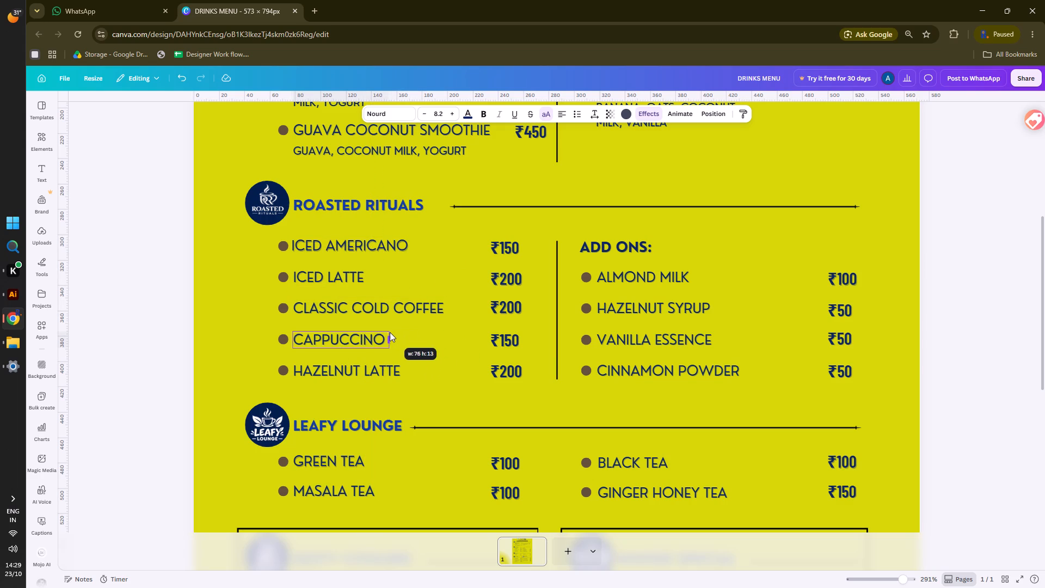
drag(390, 332, 389, 332)
click(391, 370)
drag(451, 371, 406, 368)
Narrow the Almond Milk and Hazelnut Syrup text boxes under Add Ons so each fits its text.
click(651, 274)
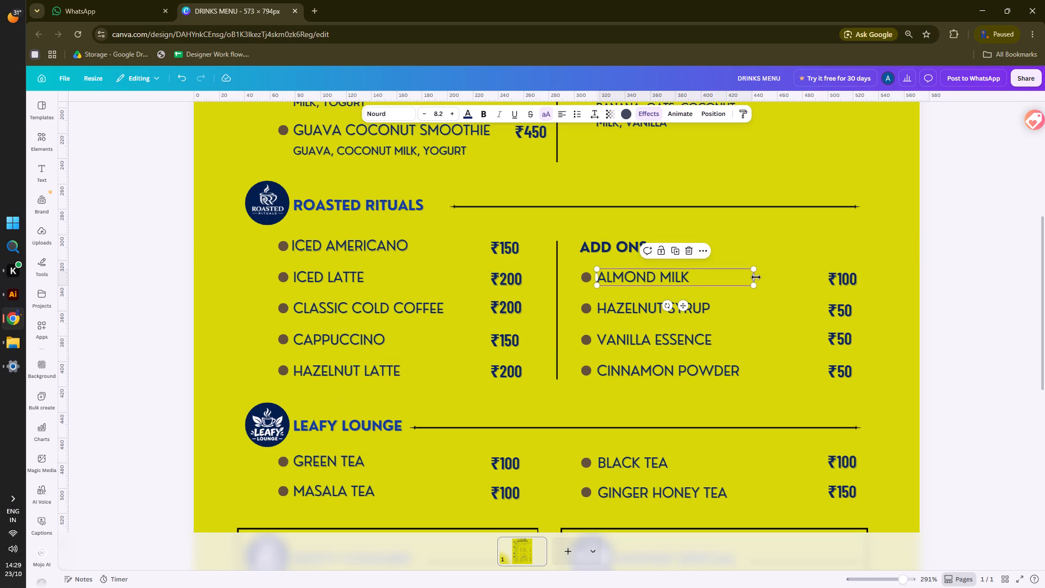
drag(756, 277, 694, 274)
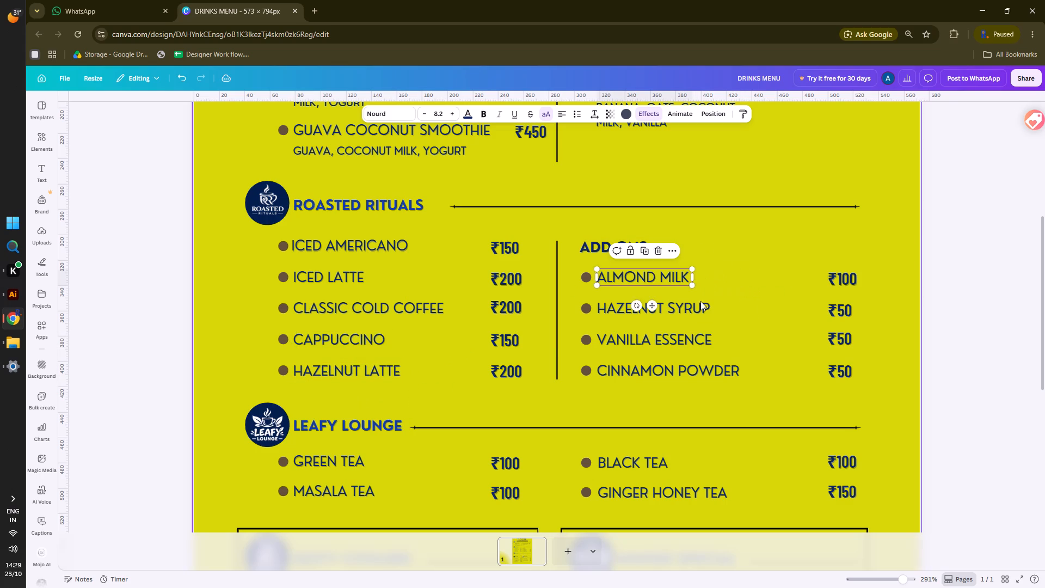
click(654, 307)
click(667, 309)
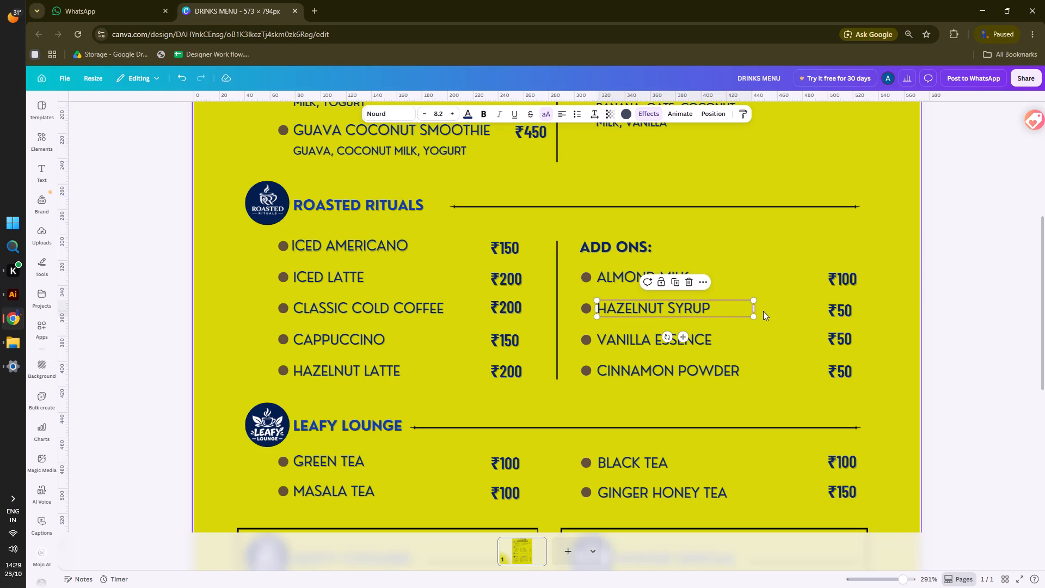
drag(754, 312, 715, 308)
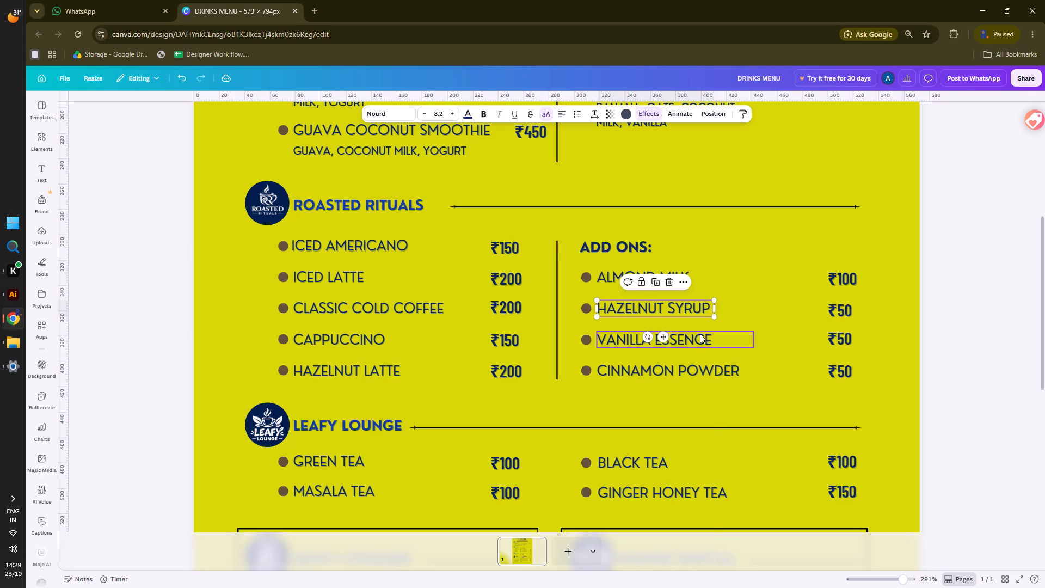
Narrow the Vanilla Essence and Cinnamon Powder text boxes under Add Ons so each fits its text.
click(699, 334)
drag(755, 338, 720, 335)
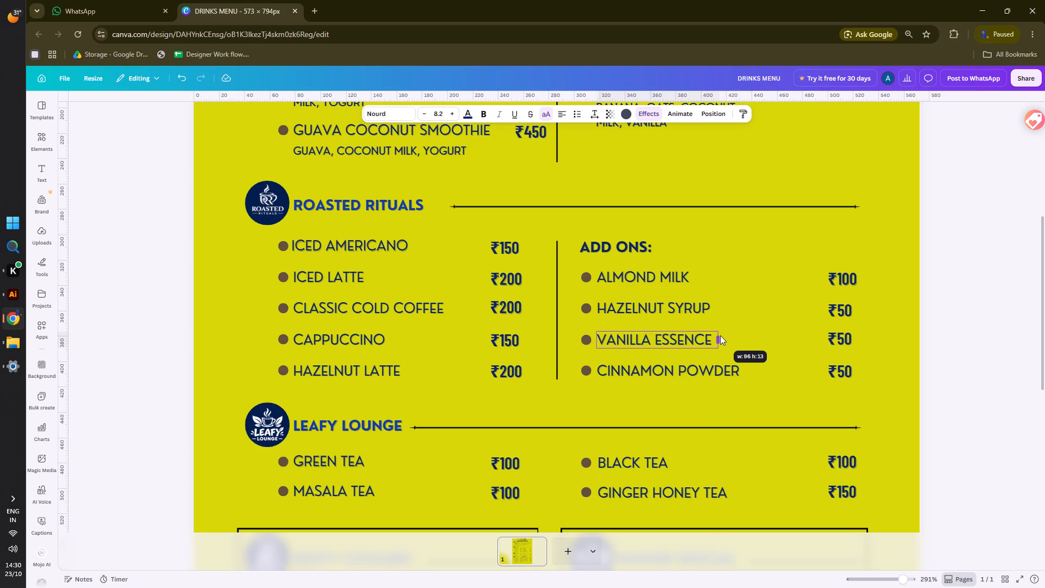
drag(720, 335, 718, 336)
click(721, 367)
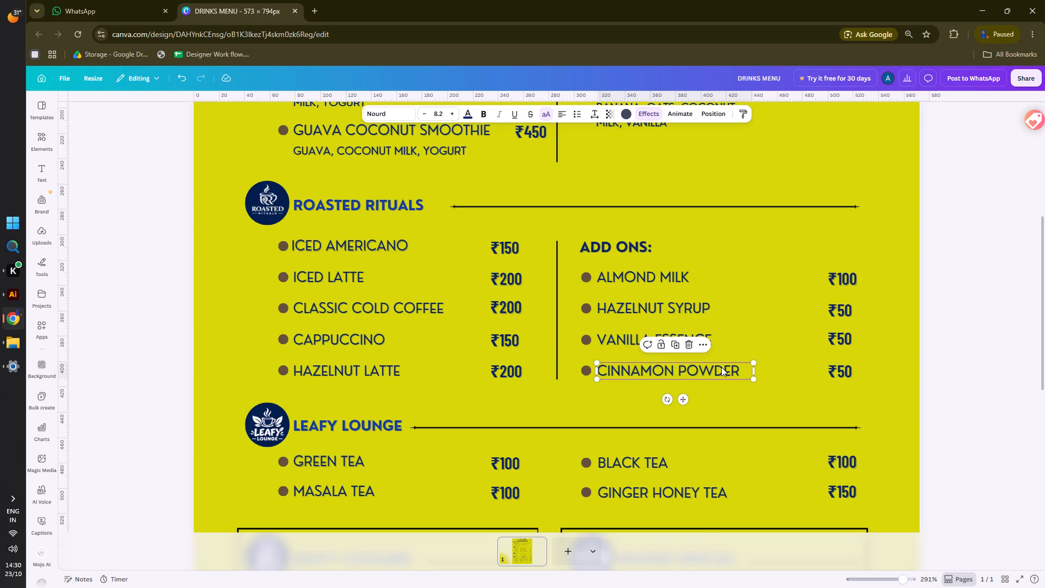
drag(758, 372, 745, 370)
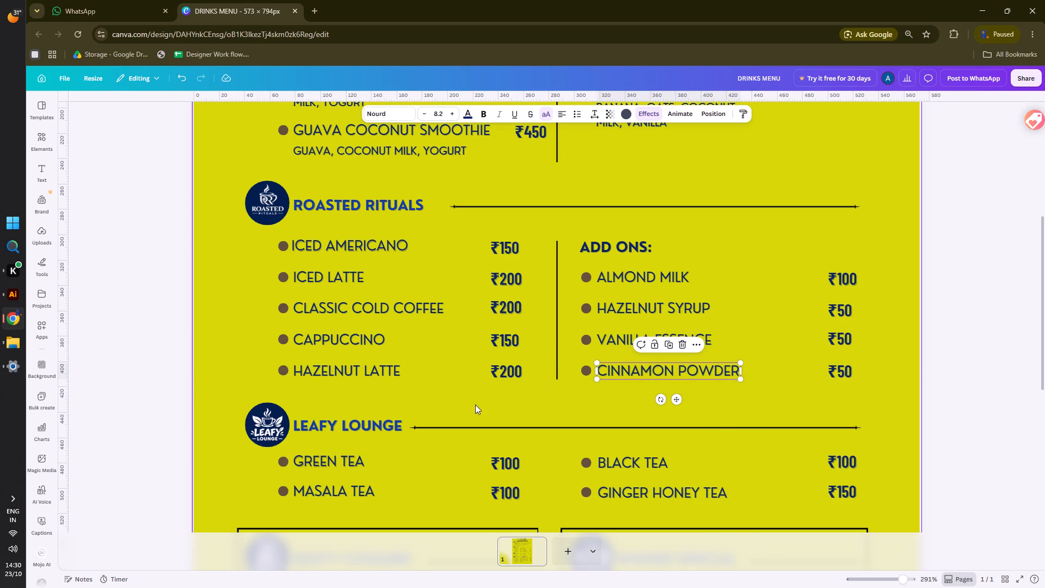
Narrow the Green Tea, Masala Tea, Black Tea and Ginger Honey Tea text boxes in Leafy Lounge so each fits its text.
scroll(475, 405, down, 3)
click(335, 289)
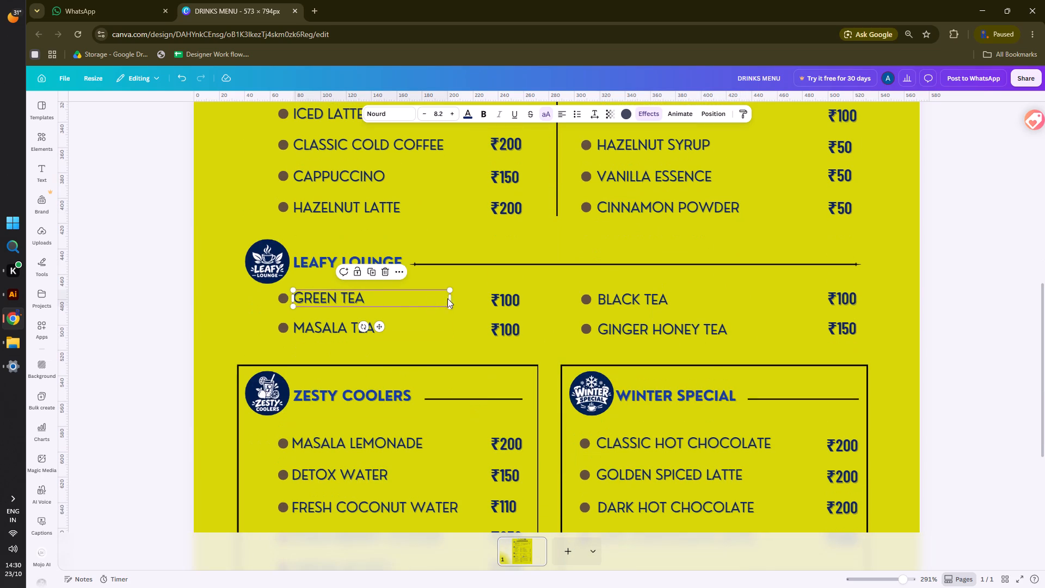
drag(452, 298, 368, 294)
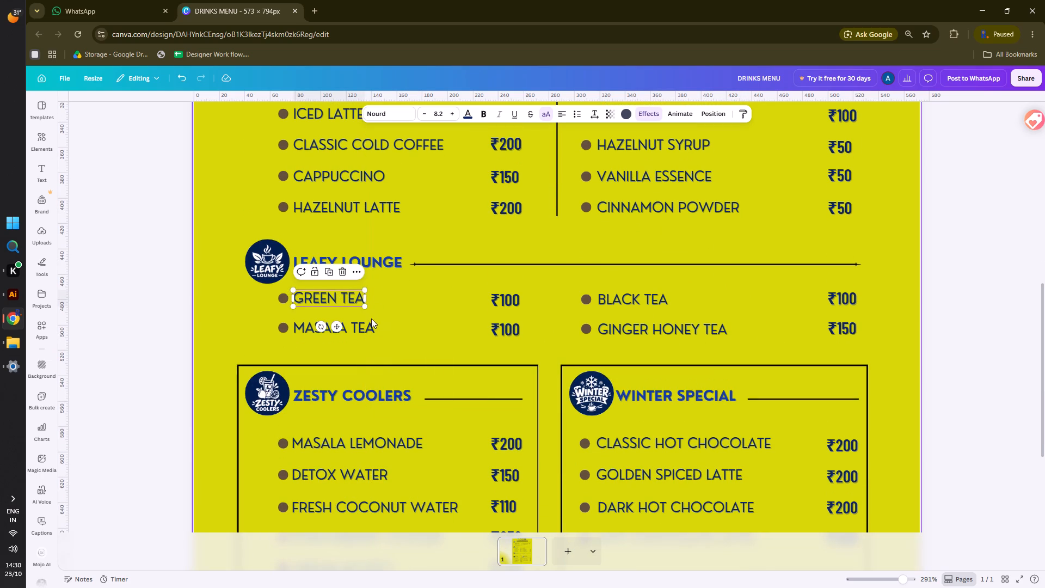
click(366, 324)
drag(453, 327, 380, 322)
click(698, 297)
drag(757, 301, 721, 301)
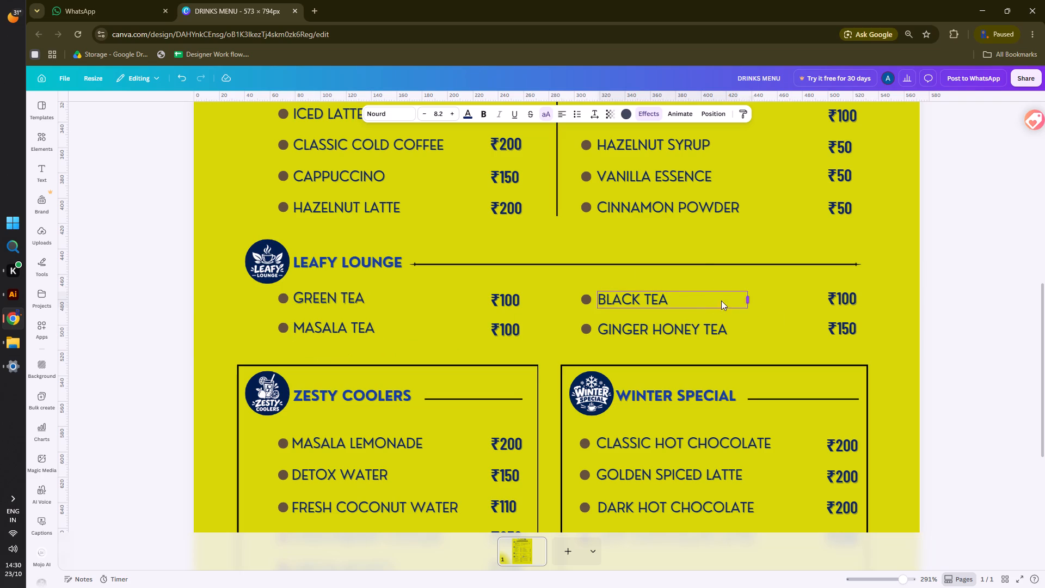
drag(721, 301, 675, 299)
click(700, 321)
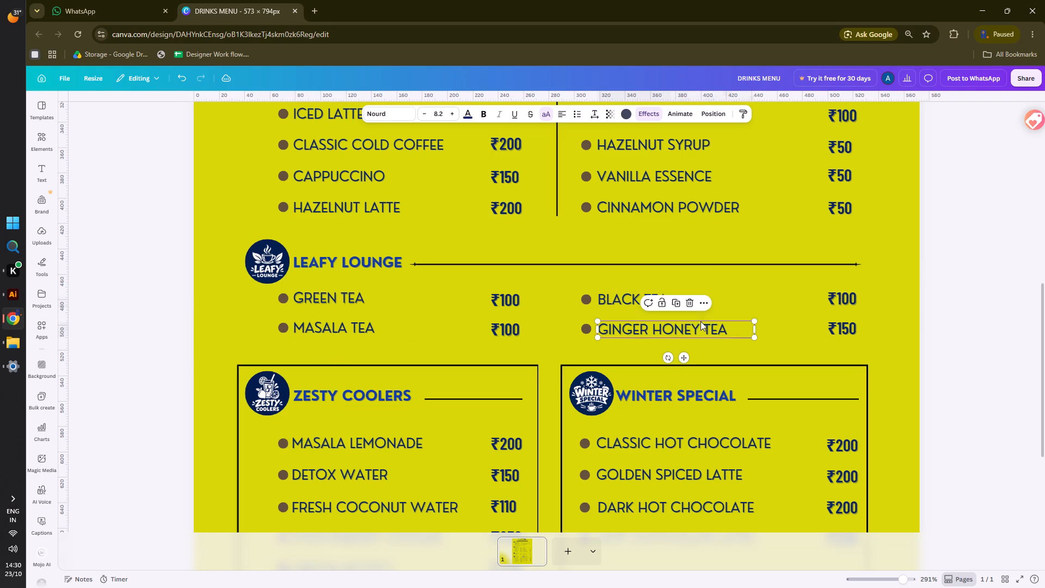
drag(755, 328, 733, 328)
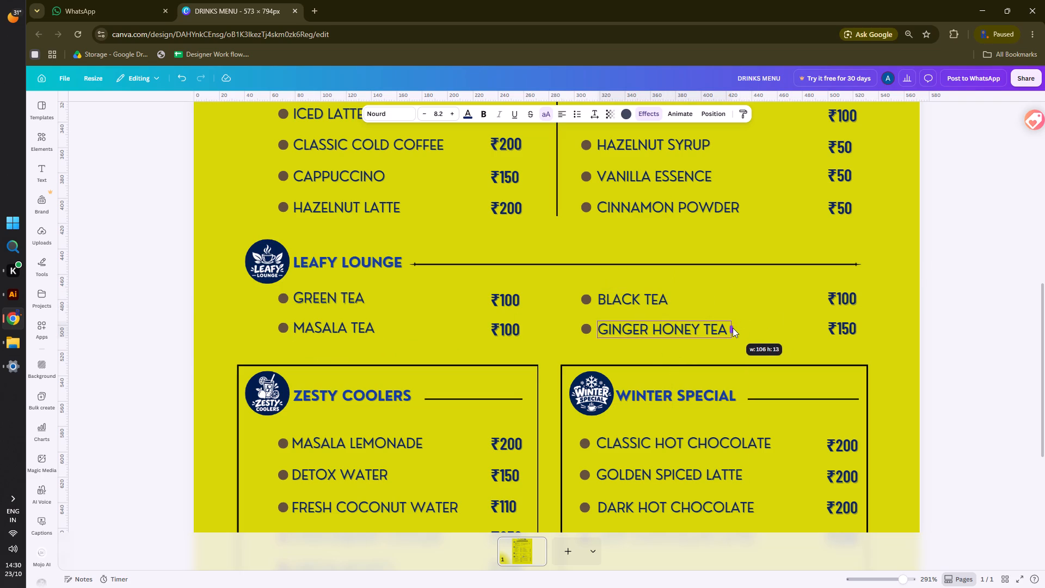
drag(733, 328, 731, 328)
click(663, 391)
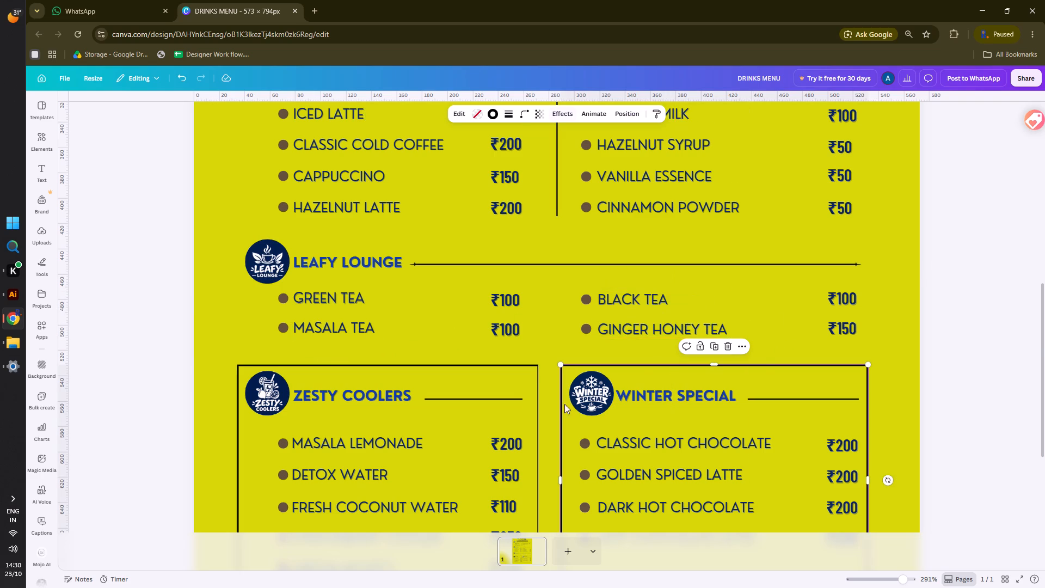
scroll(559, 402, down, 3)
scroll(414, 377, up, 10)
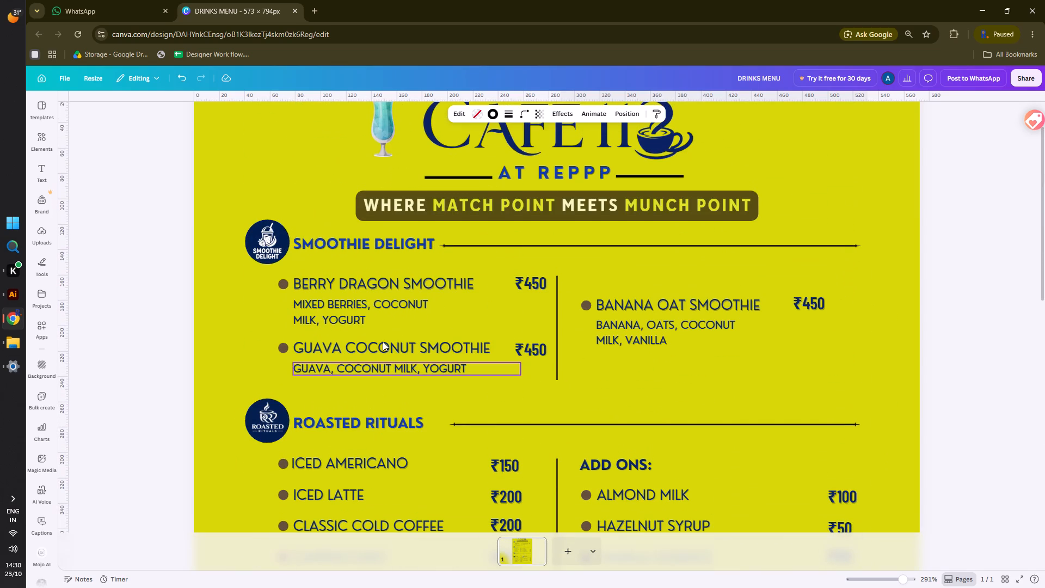
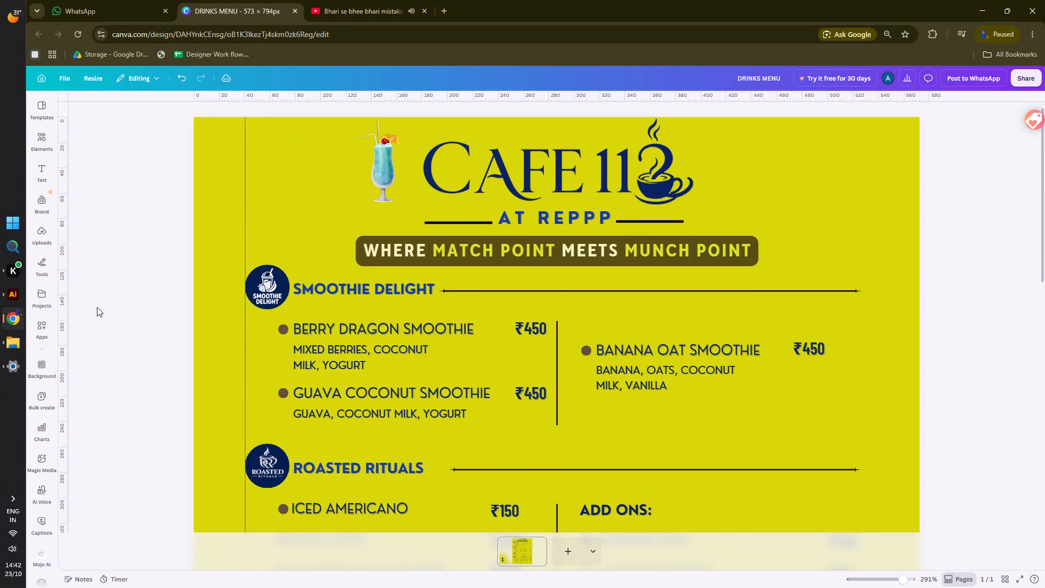
Add a second vertical guide along the right edge of the round Smoothie Delight and Roasted Rituals badges.
drag(65, 275, 294, 297)
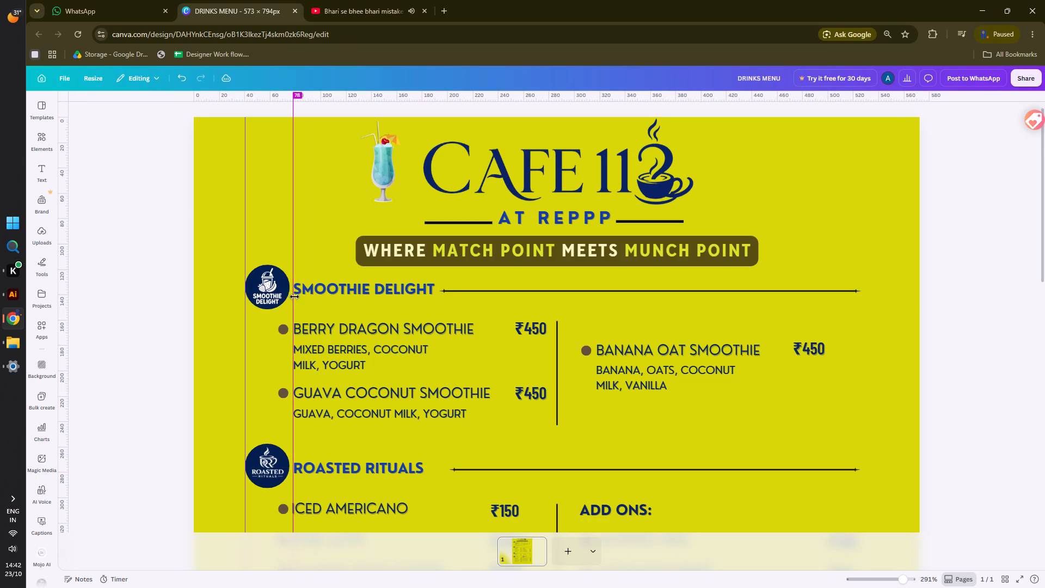
drag(294, 297, 290, 296)
scroll(280, 329, down, 2)
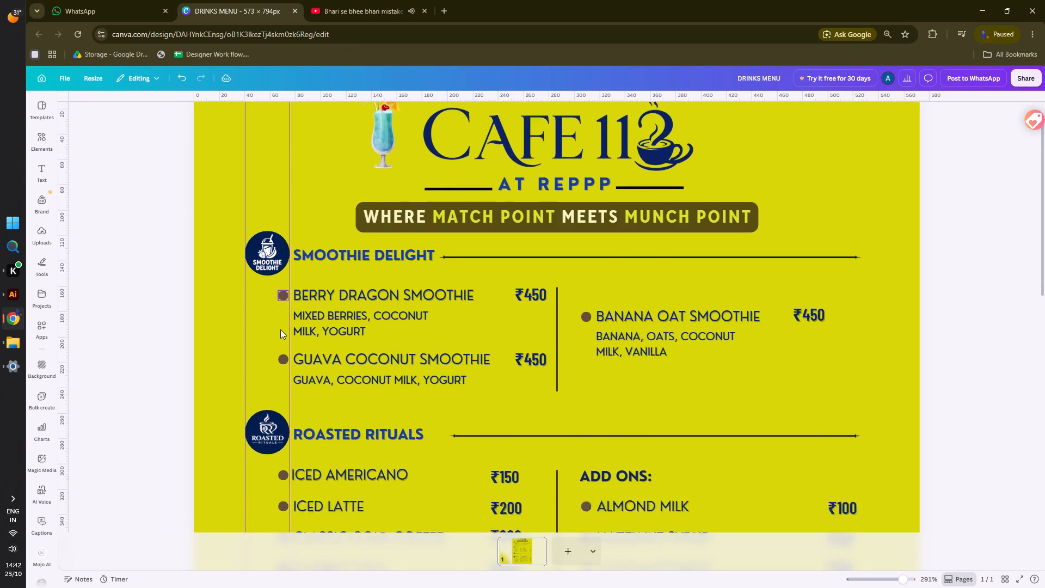
Add a vertical guide along the left edge of the brown bullet dots beside the item names.
scroll(280, 329, down, 6)
scroll(280, 330, up, 3)
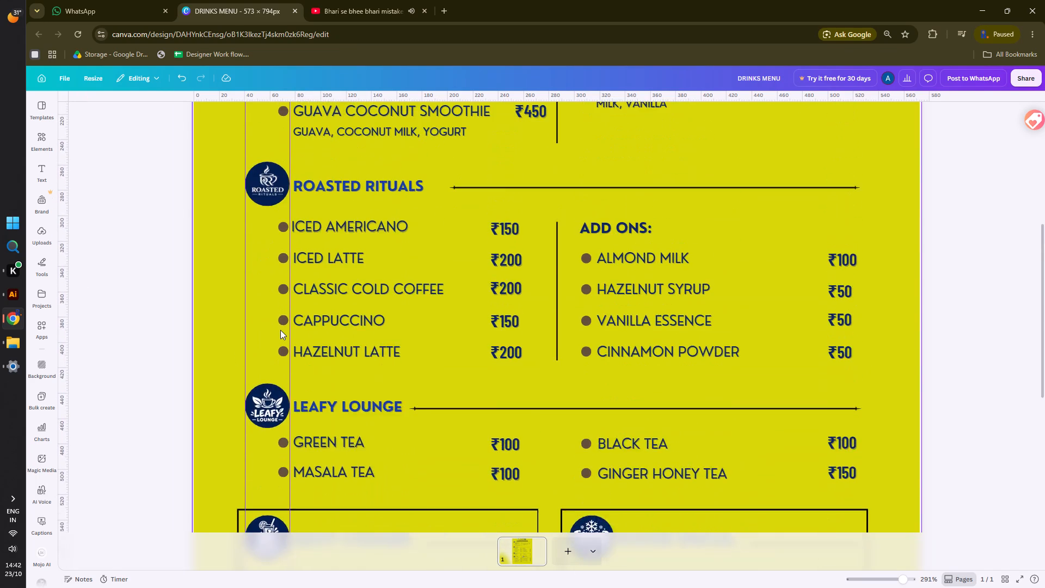
scroll(280, 330, up, 4)
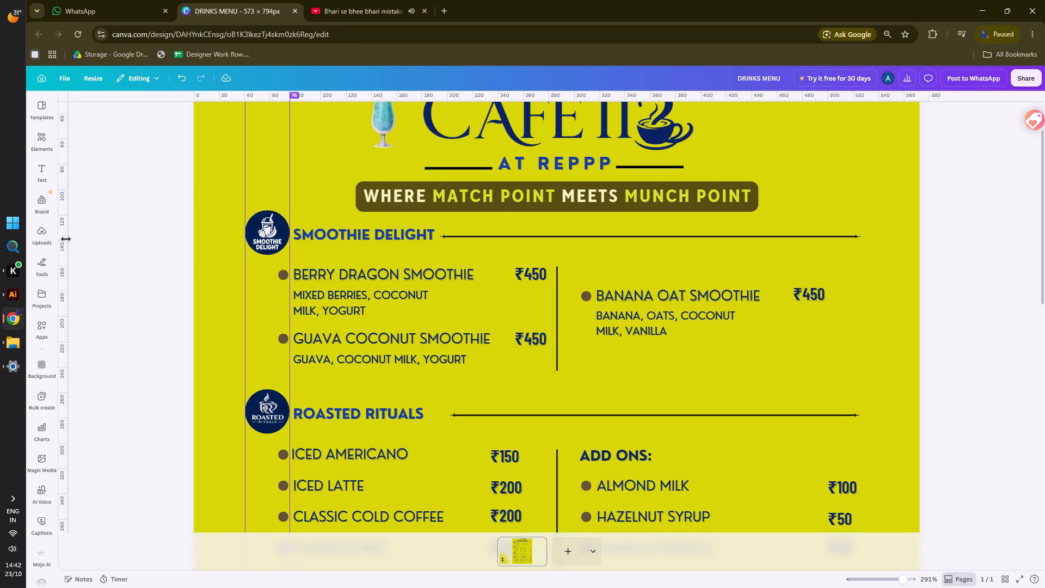
drag(66, 239, 276, 230)
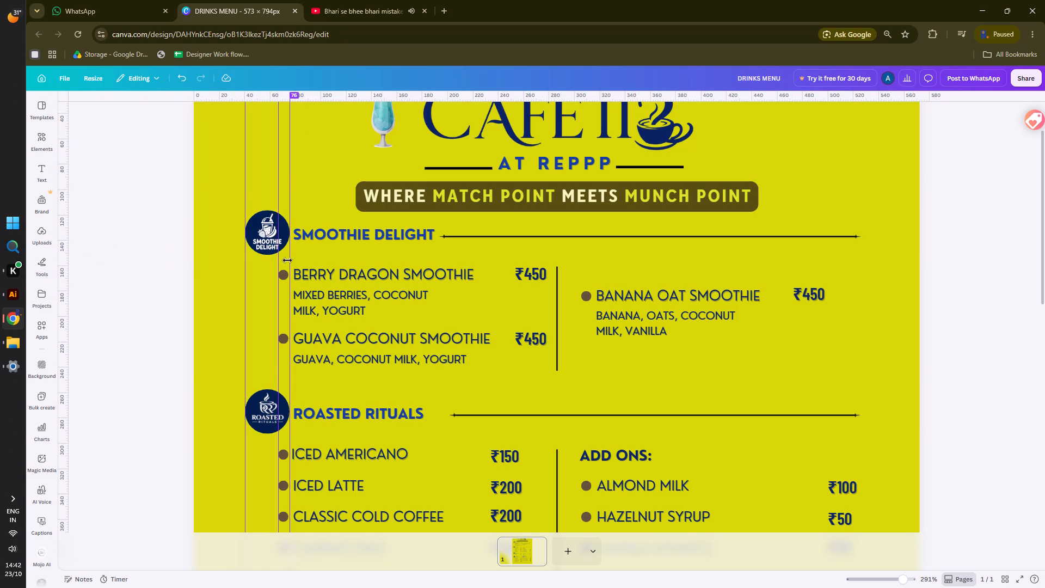
Add a vertical guide at about 78 px along the left edge of the SMOOTHIE DELIGHT heading and item names.
scroll(288, 265, down, 10)
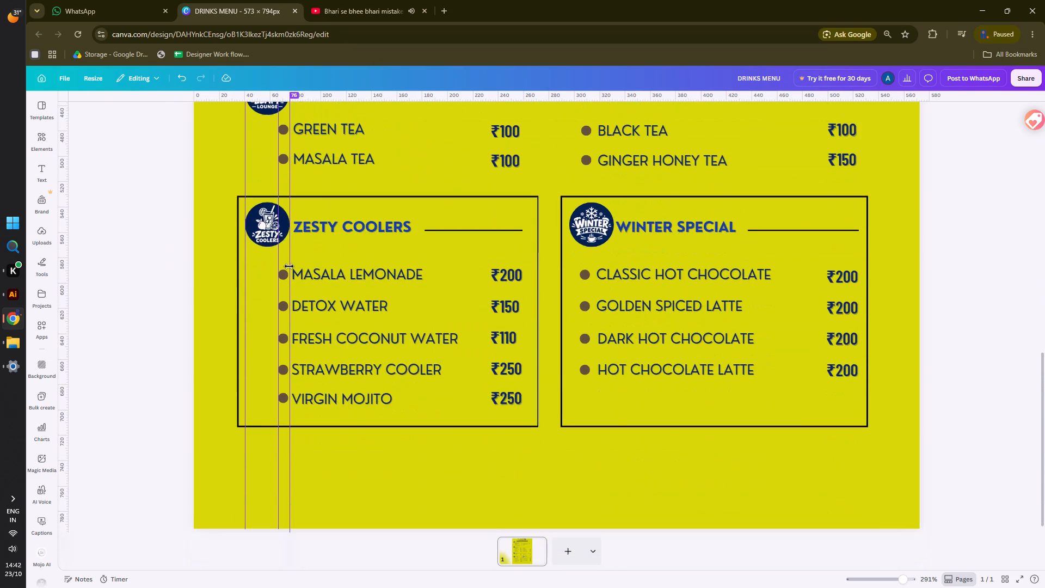
scroll(289, 266, up, 10)
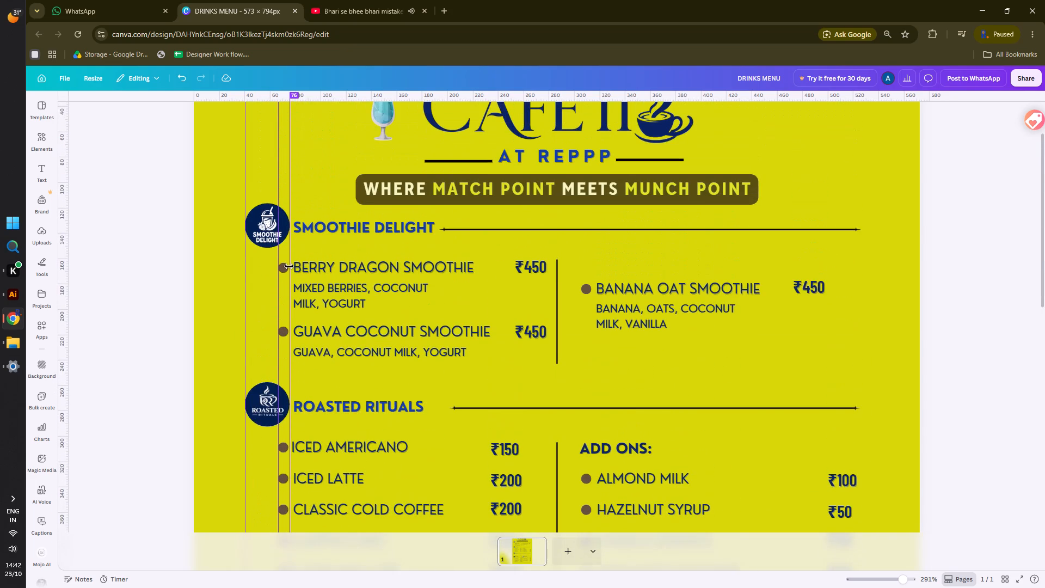
scroll(289, 266, up, 2)
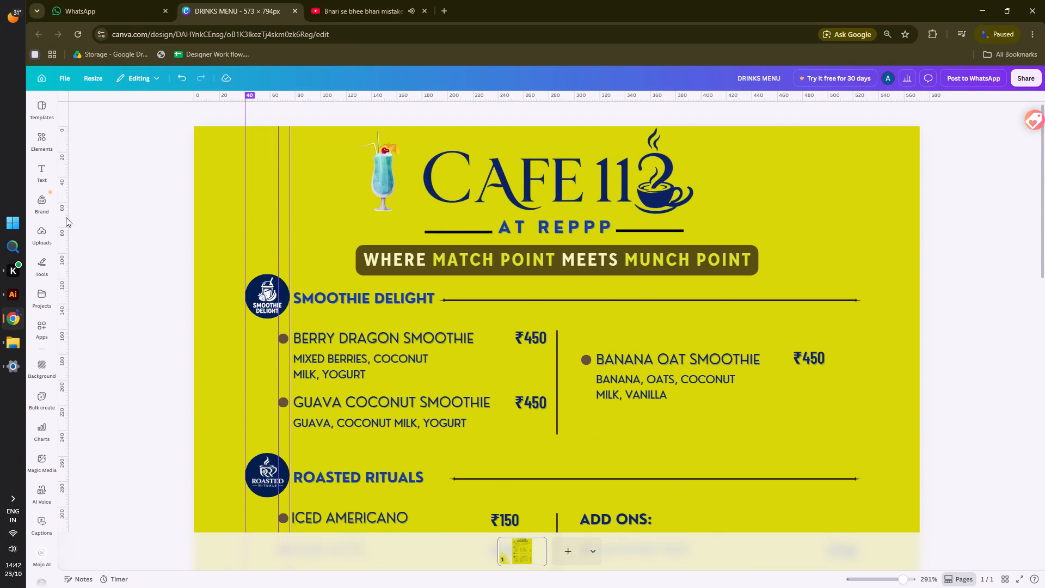
drag(60, 218, 287, 285)
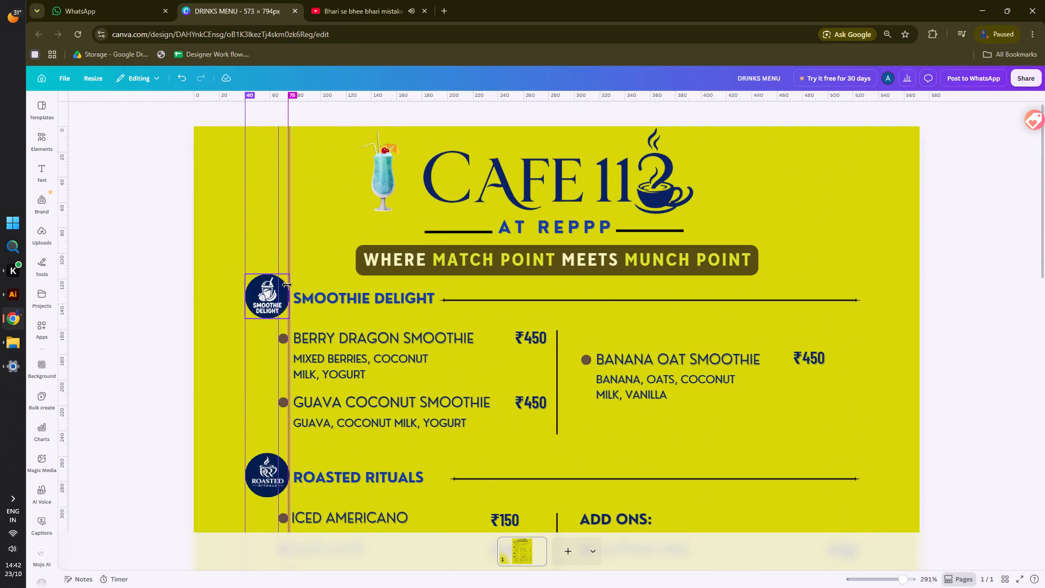
drag(287, 285, 294, 283)
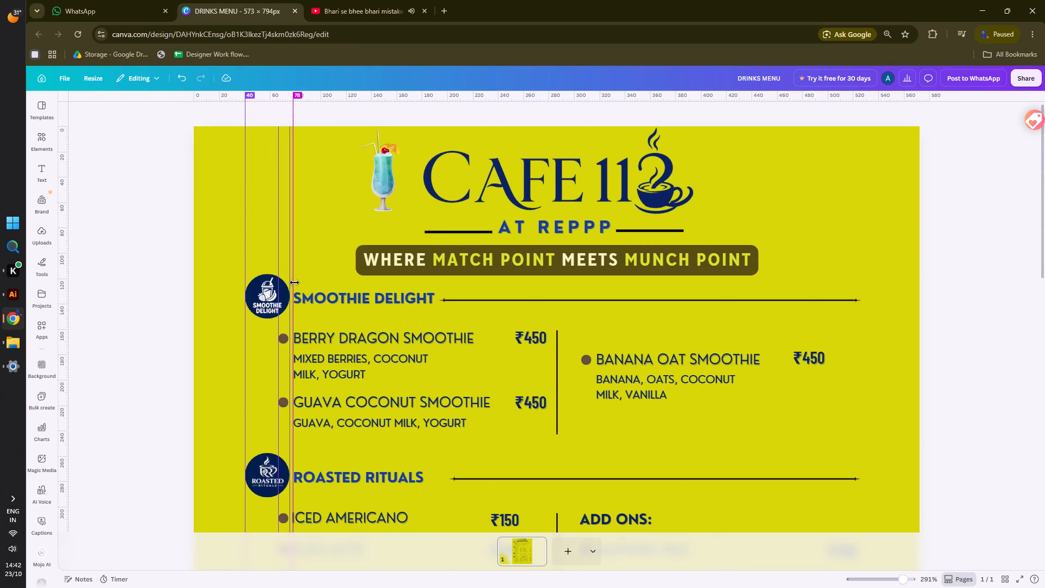
drag(294, 283, 296, 281)
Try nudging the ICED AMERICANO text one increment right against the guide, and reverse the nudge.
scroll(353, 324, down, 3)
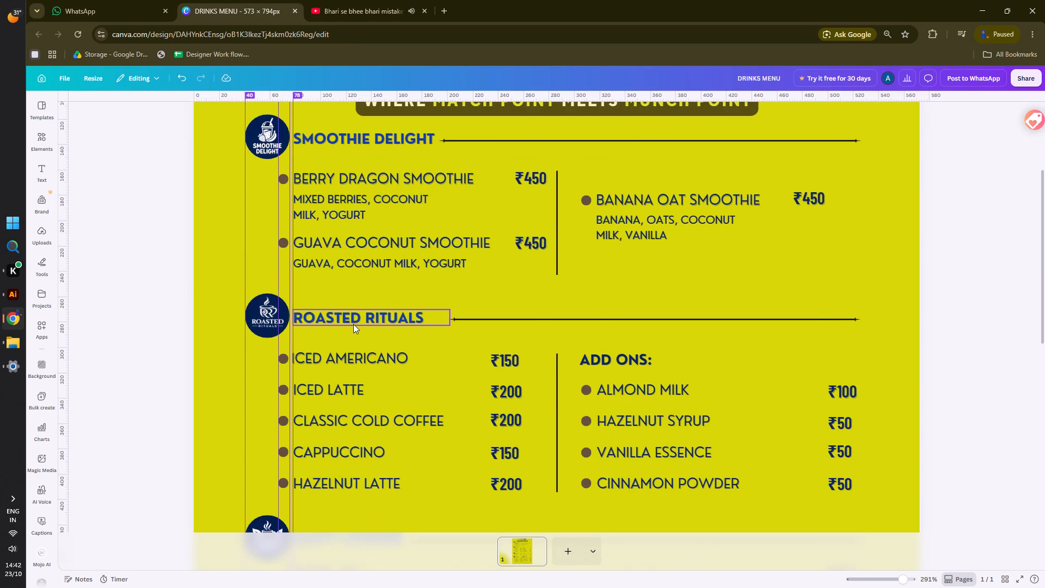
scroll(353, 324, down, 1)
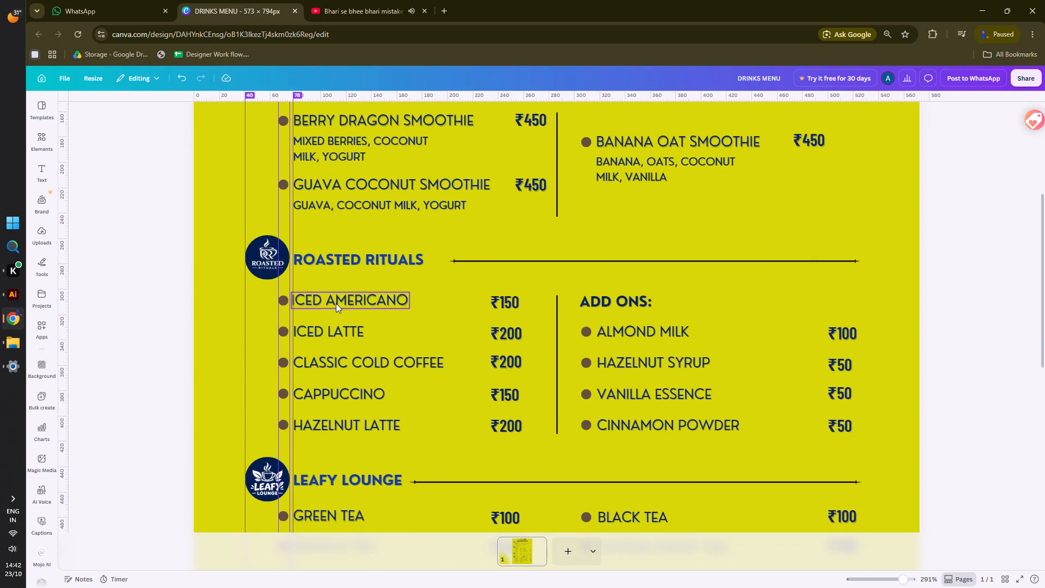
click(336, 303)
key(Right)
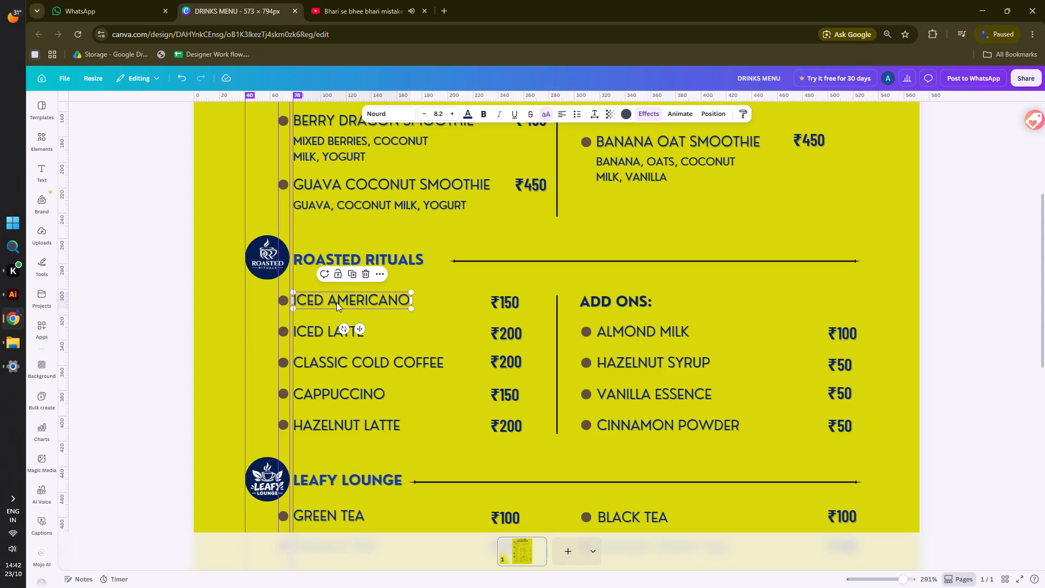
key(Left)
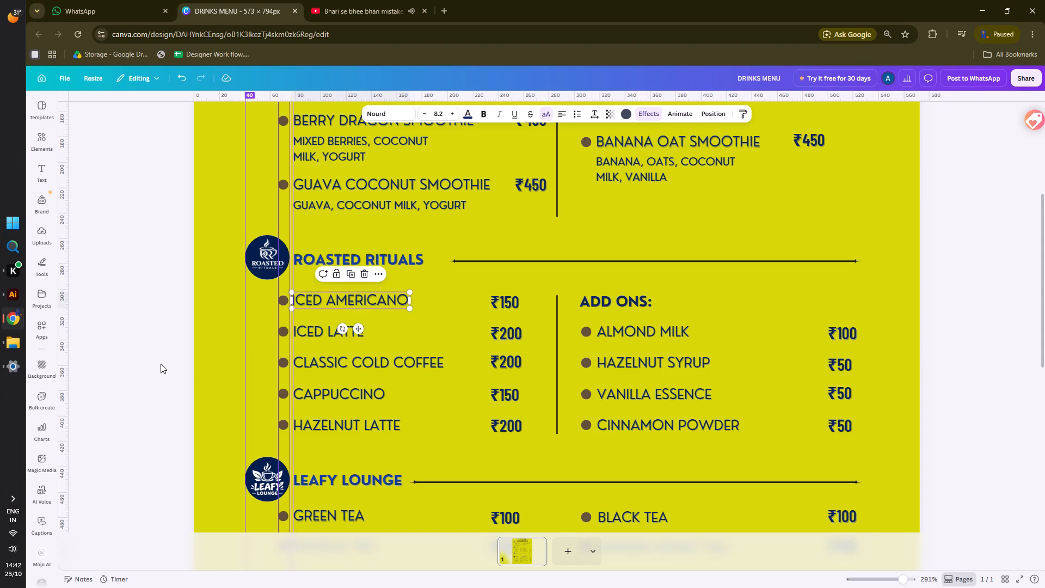
Add a vertical guide and fine-tune it to about 191 px at the end of the SMOOTHIE DELIGHT heading text.
scroll(161, 364, down, 7)
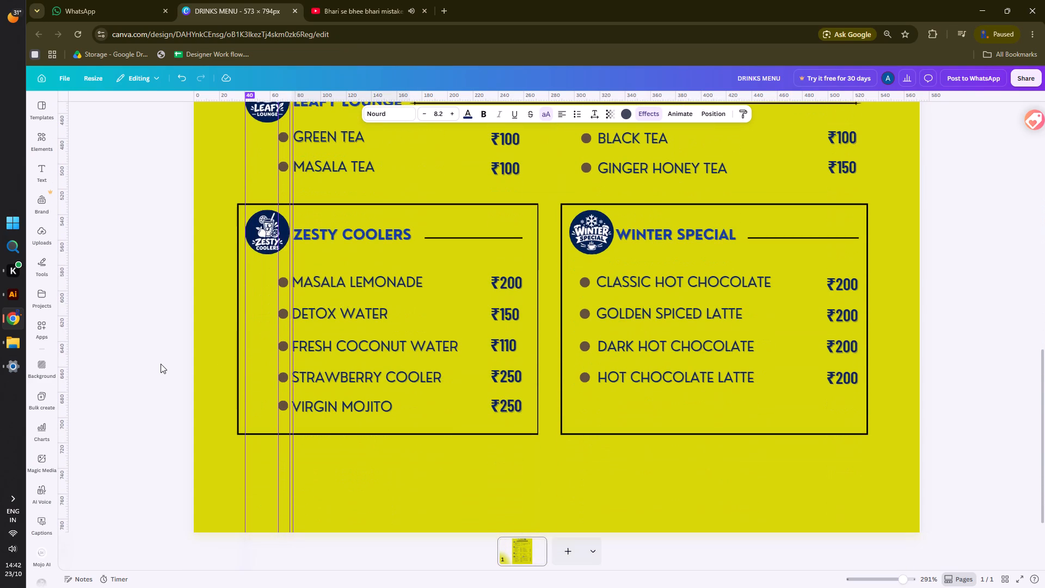
scroll(161, 364, up, 2)
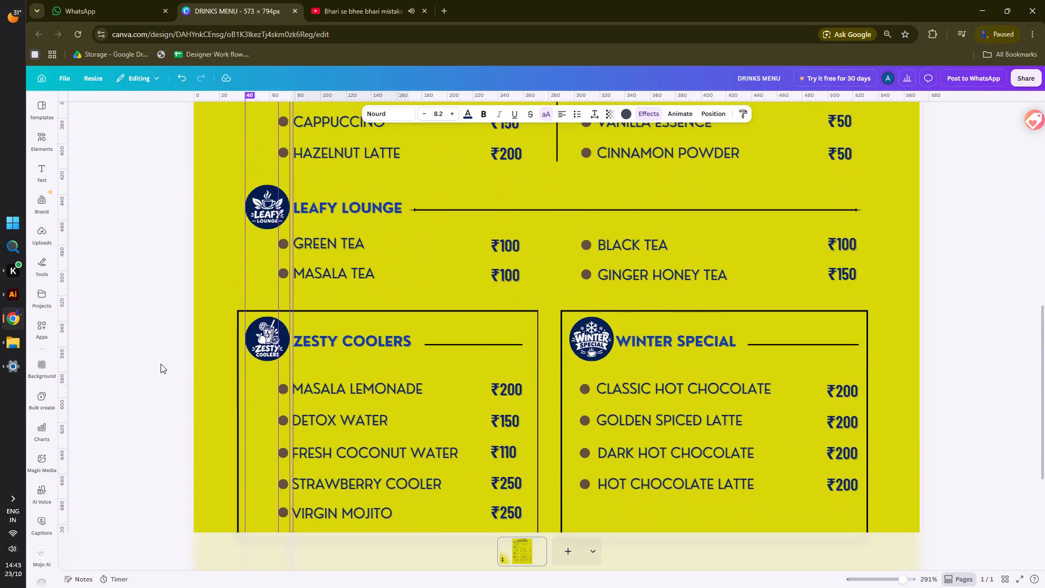
scroll(161, 364, up, 8)
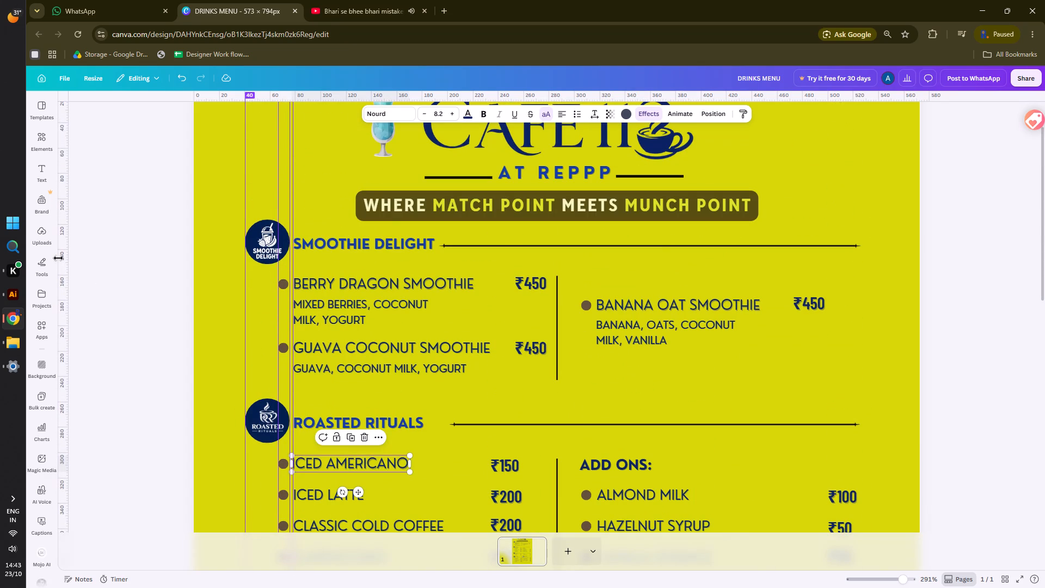
drag(67, 258, 435, 271)
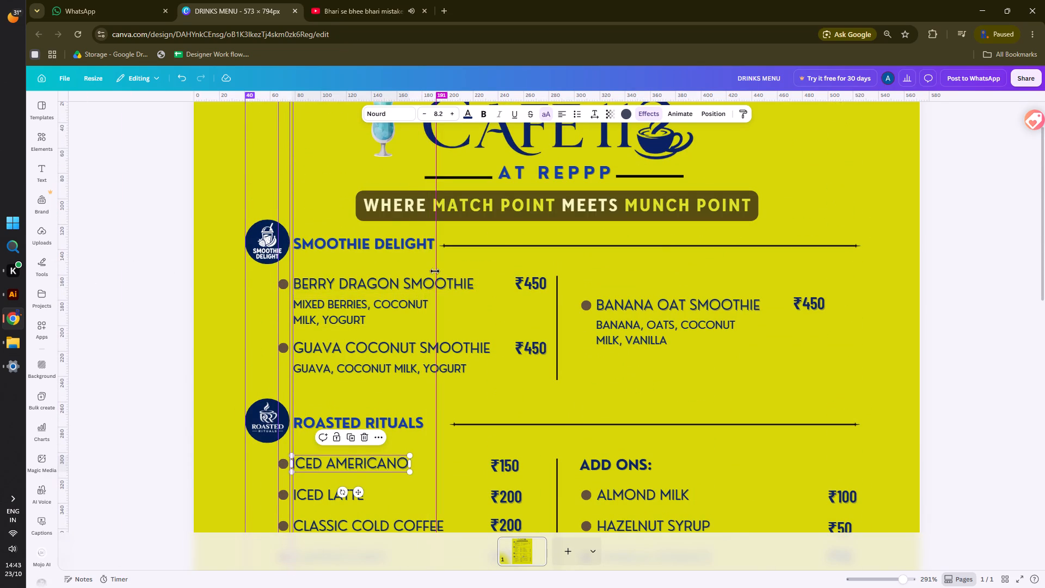
drag(435, 271, 434, 253)
drag(434, 253, 431, 240)
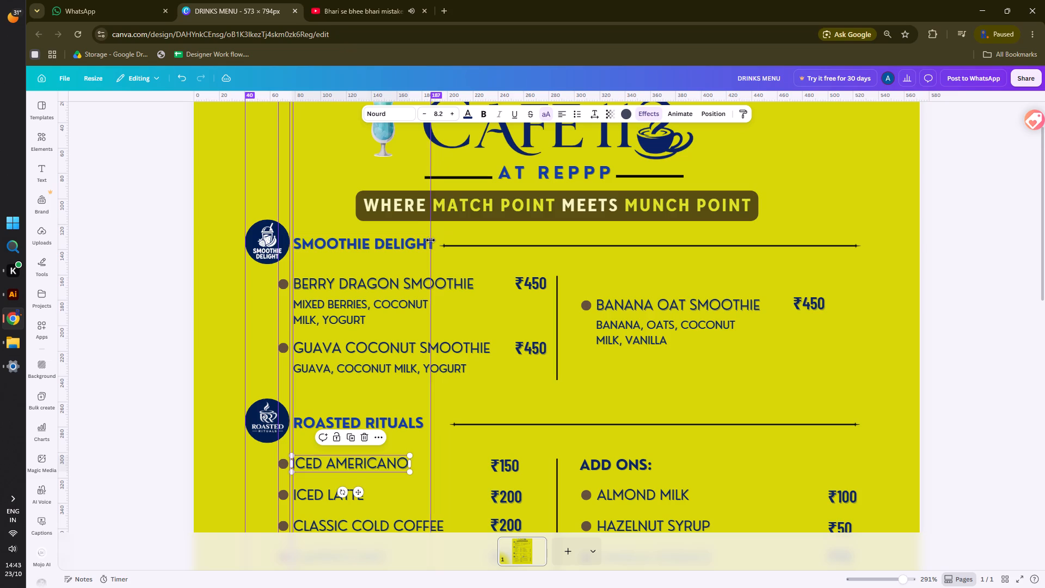
drag(431, 240, 433, 240)
click(434, 229)
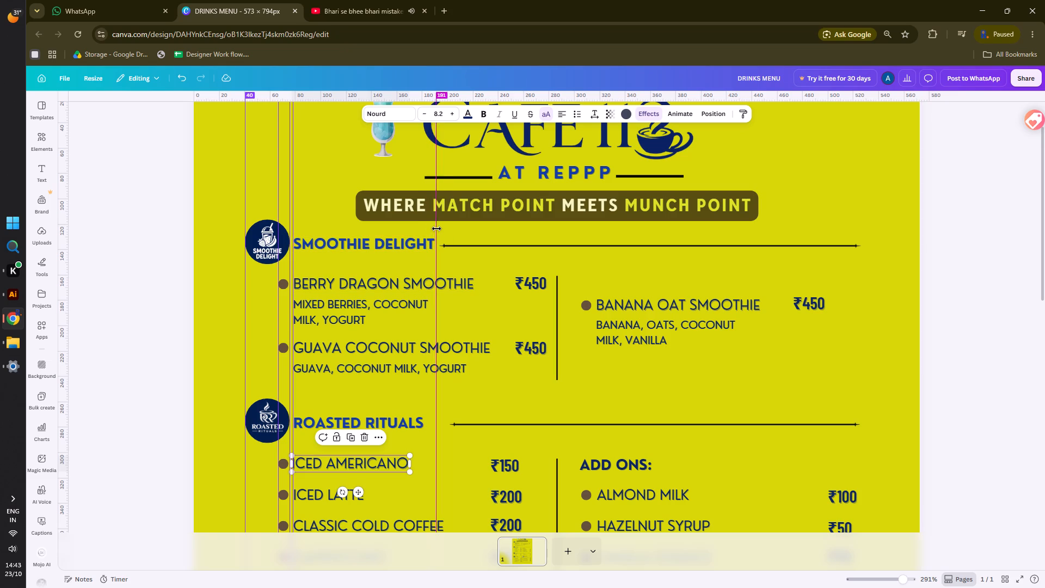
drag(434, 221, 333, 235)
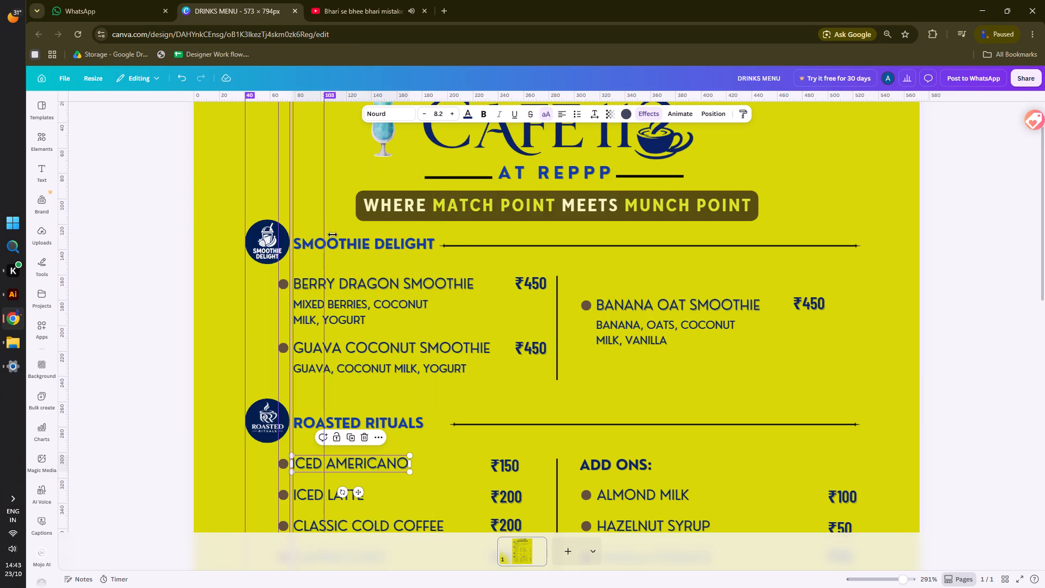
drag(333, 235, 432, 255)
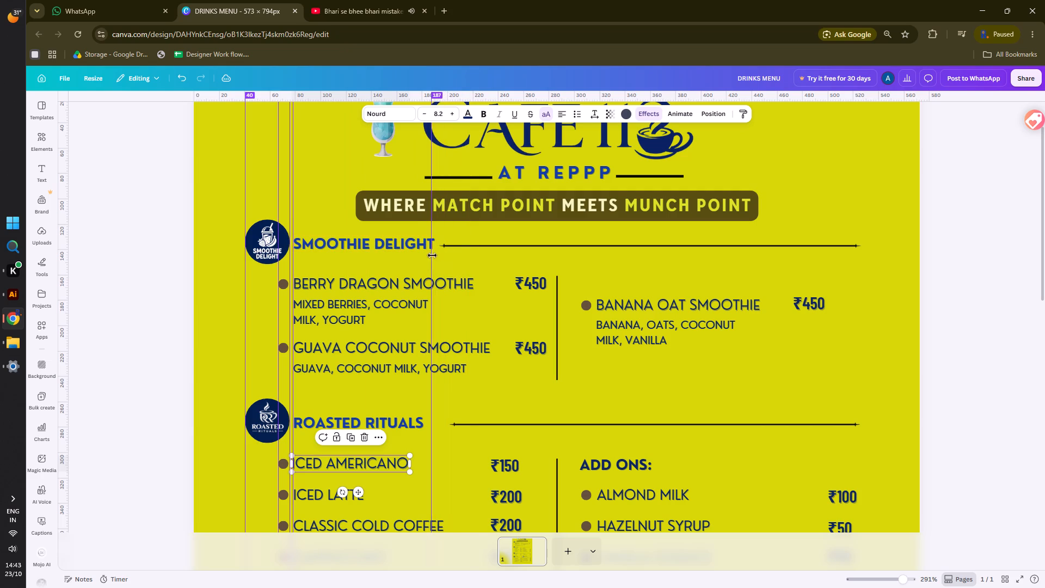
drag(432, 255, 438, 295)
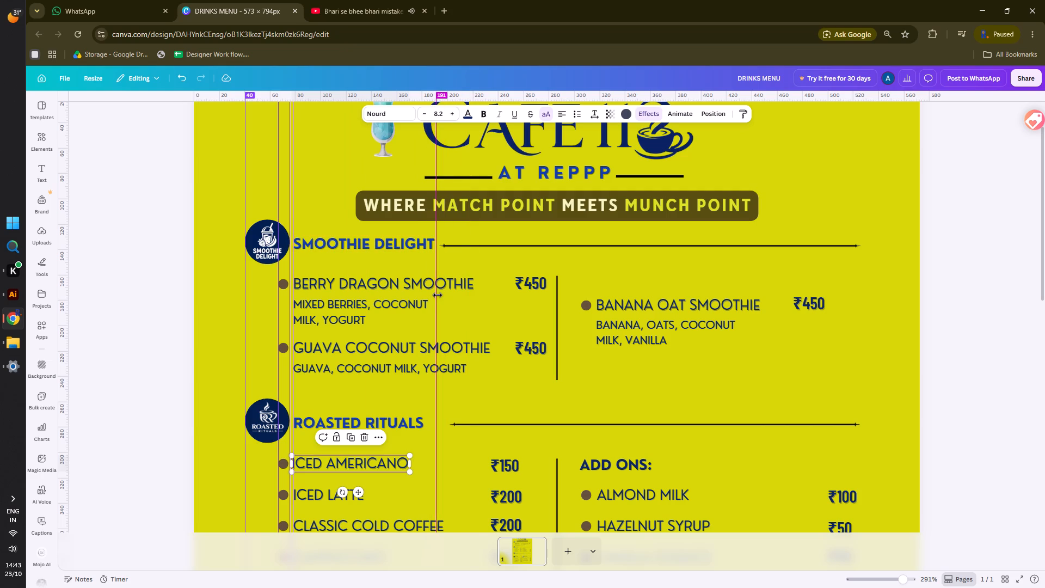
drag(438, 295, 438, 268)
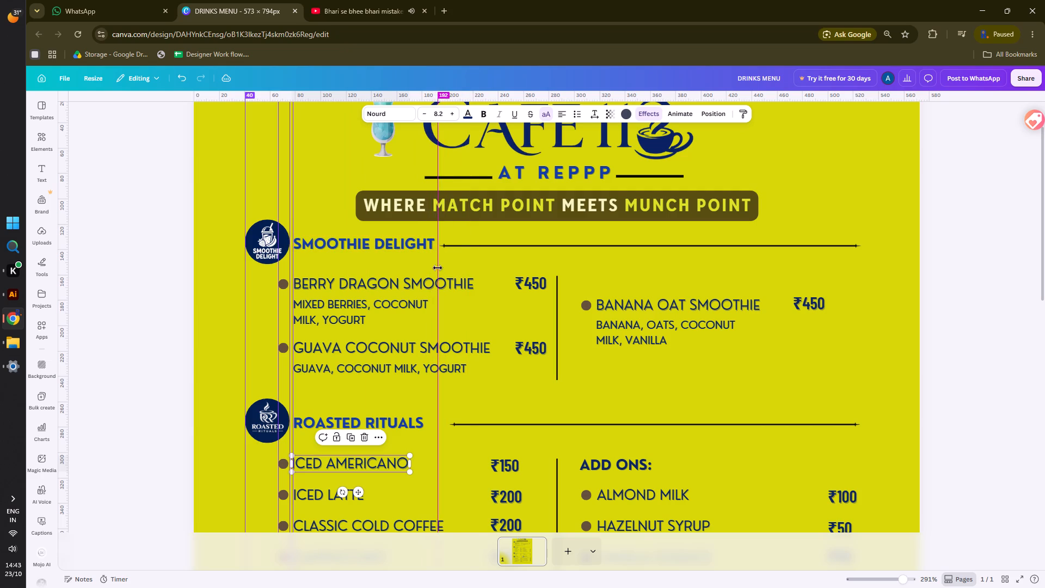
drag(438, 268, 435, 237)
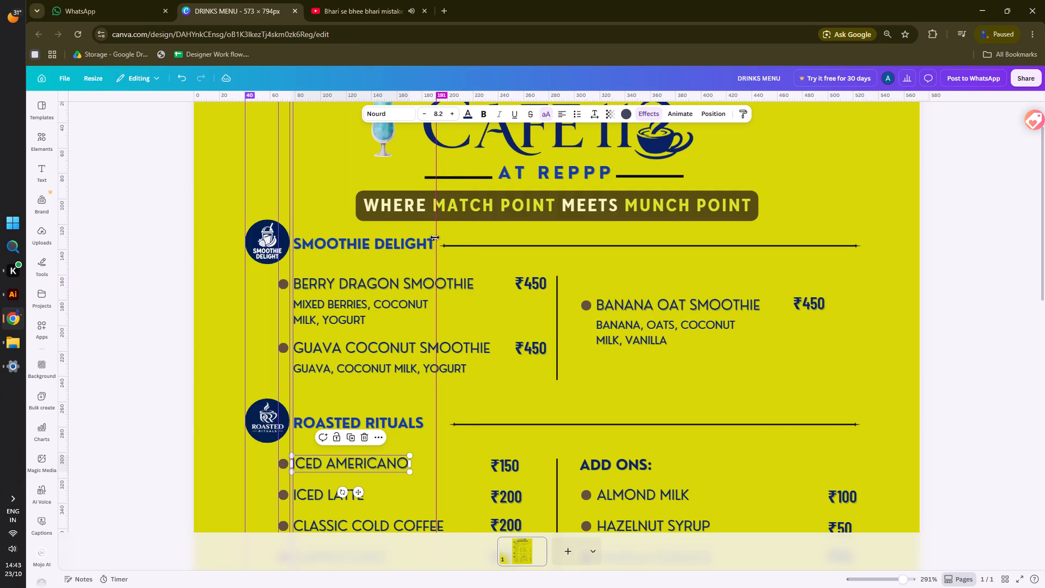
drag(435, 237, 435, 232)
drag(435, 232, 430, 246)
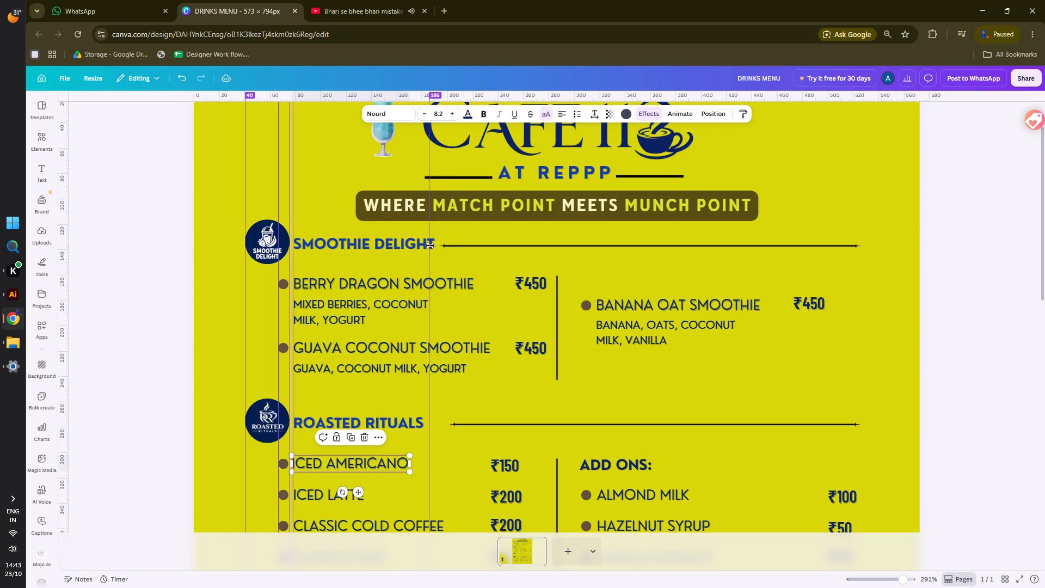
drag(430, 246, 435, 246)
Add a vertical guide at about 254 px along the left edge of the ₹450 prices beside the Berry Dragon and Guava Coconut smoothies.
scroll(415, 394, down, 4)
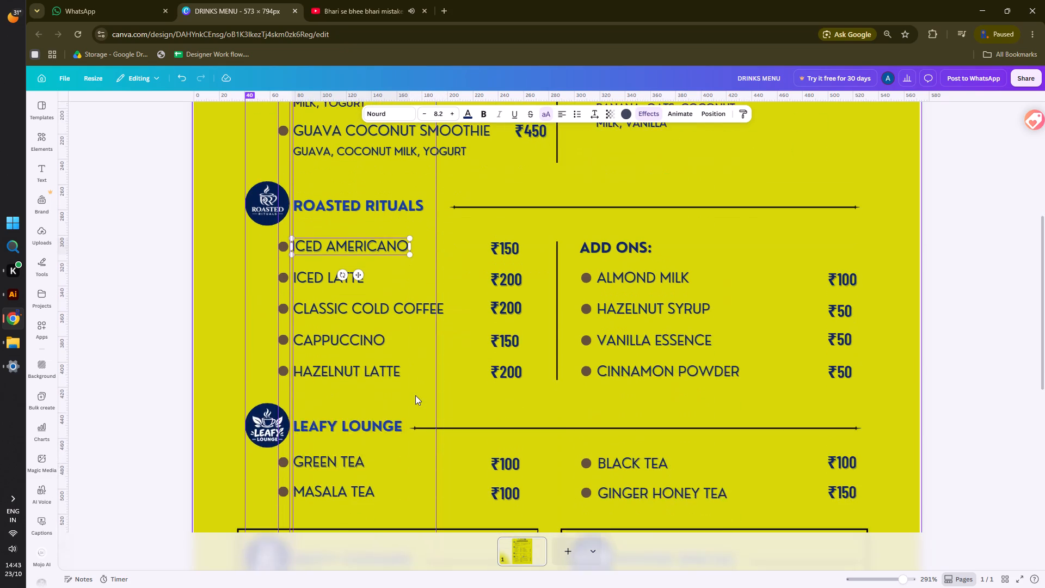
scroll(415, 395, down, 6)
scroll(415, 395, up, 4)
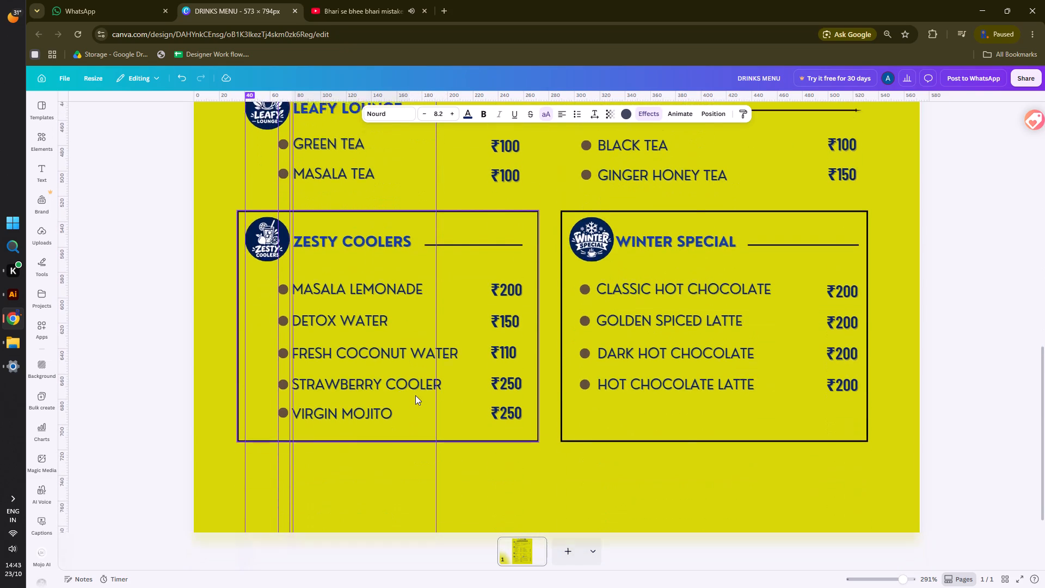
scroll(416, 397, up, 7)
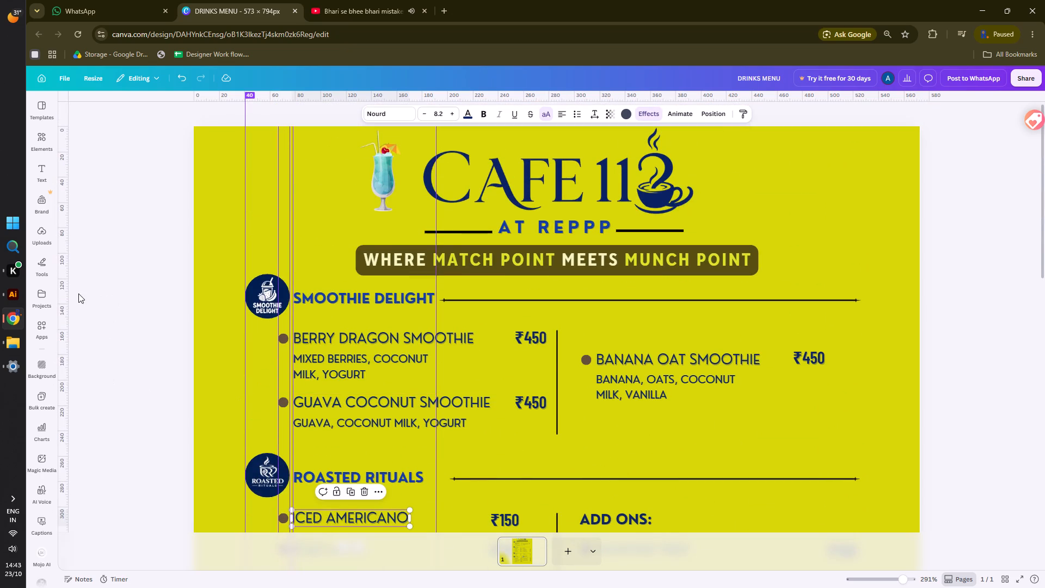
drag(65, 297, 515, 359)
Examine how the prices and item names across the menu sections line up with the guides.
scroll(517, 358, down, 5)
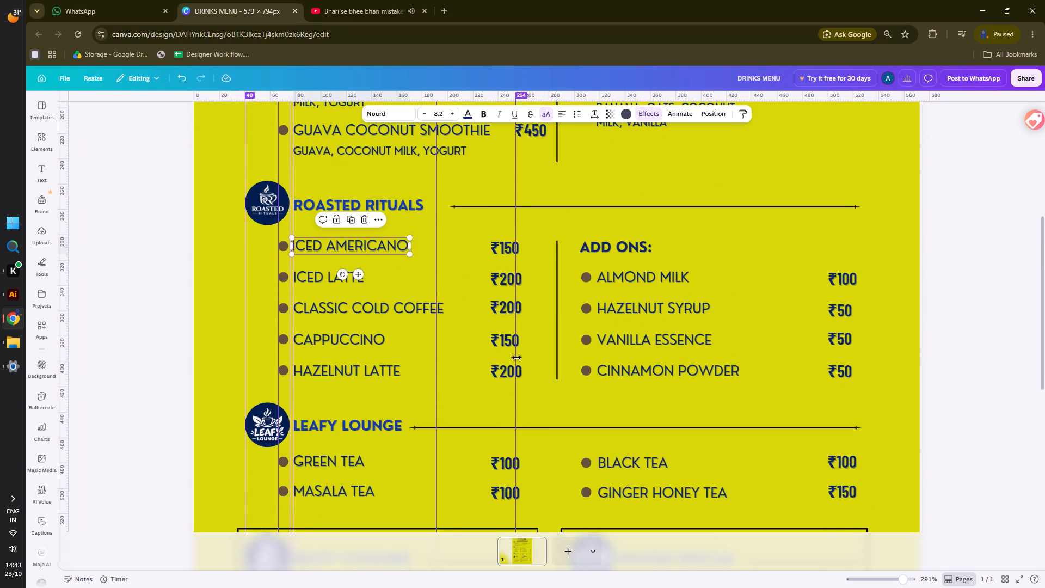
scroll(517, 358, up, 2)
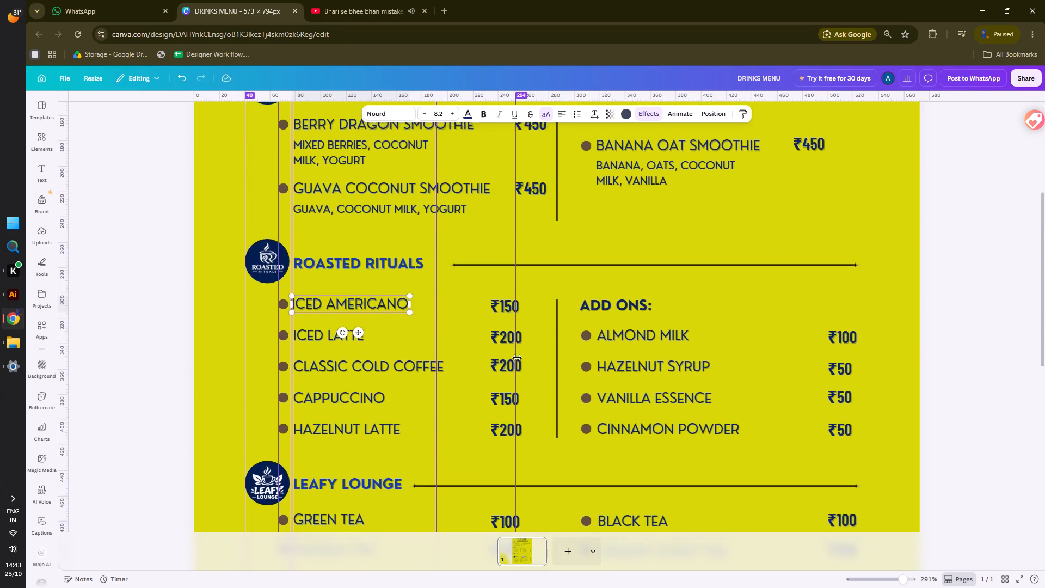
scroll(517, 358, up, 4)
scroll(517, 358, down, 7)
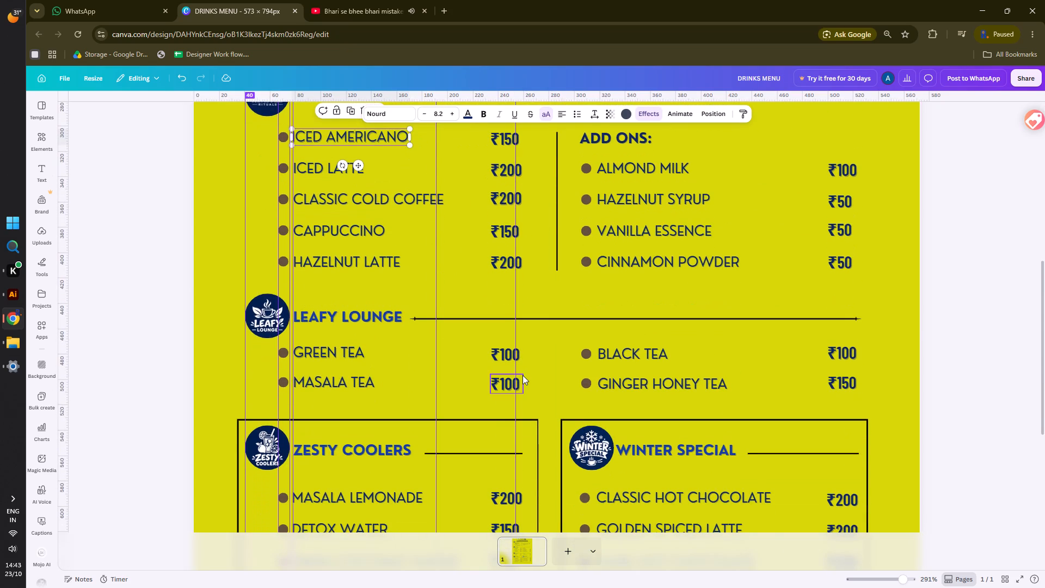
scroll(522, 375, up, 5)
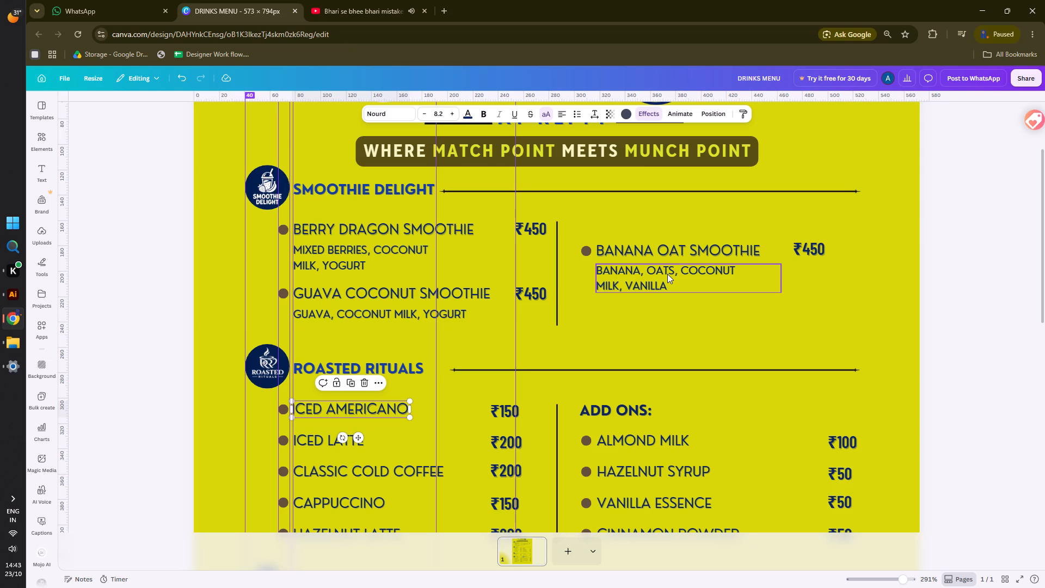
scroll(667, 274, down, 2)
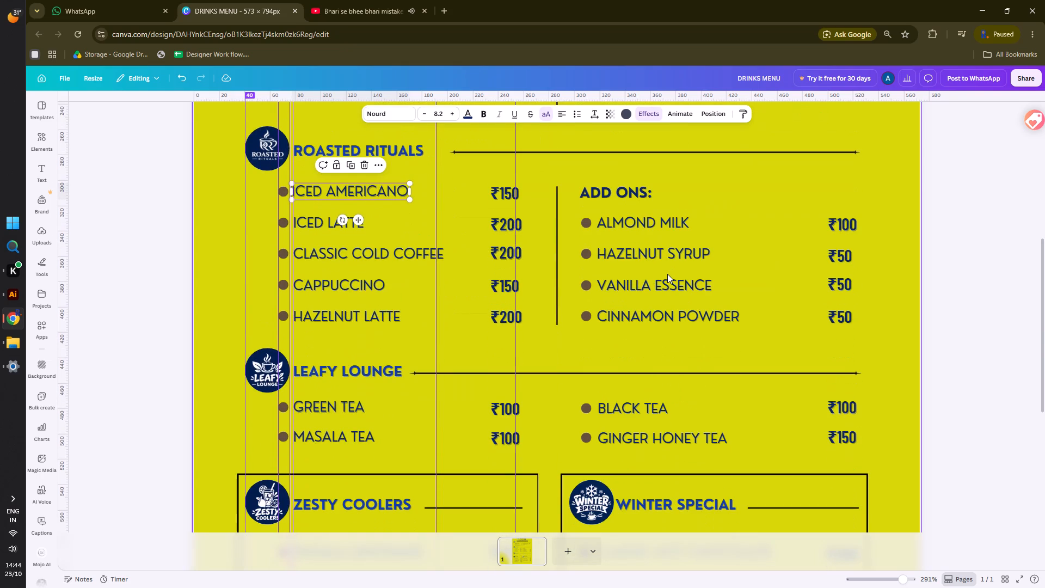
scroll(667, 274, up, 4)
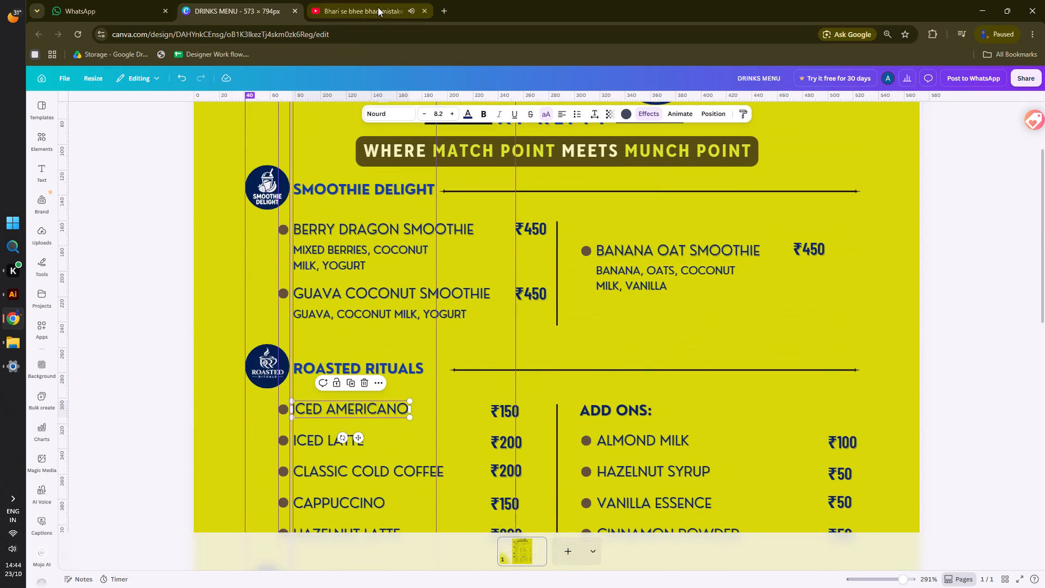
Switch to the YouTube Shorts tab and browse the short videos.
click(379, 6)
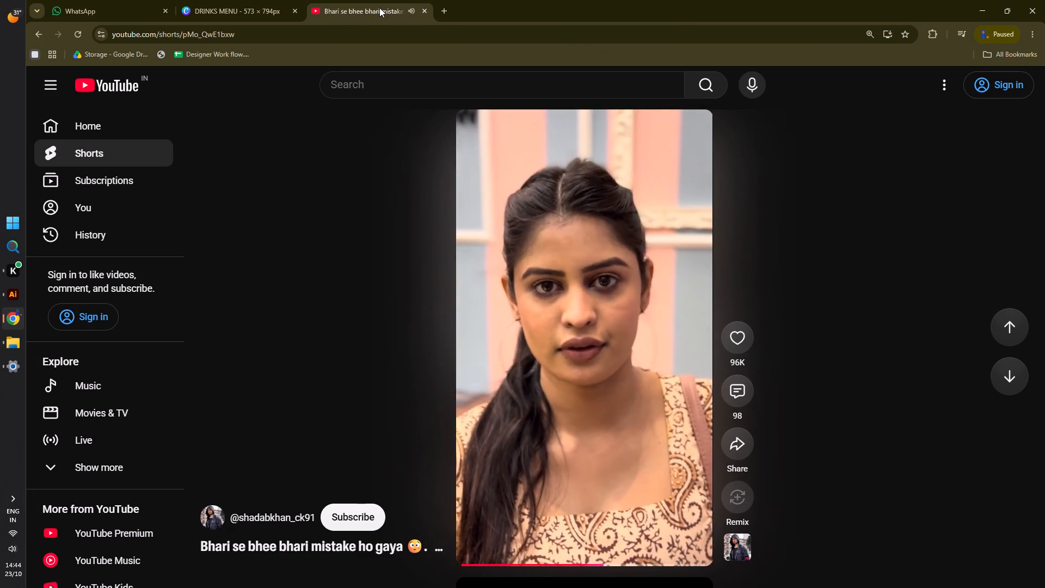
scroll(598, 260, down, 5)
scroll(597, 278, up, 5)
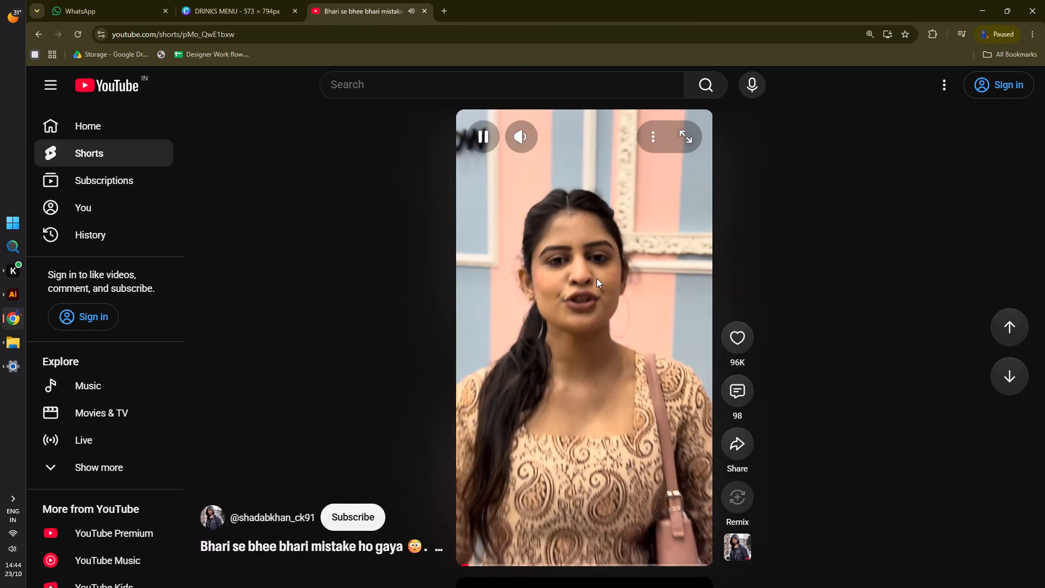
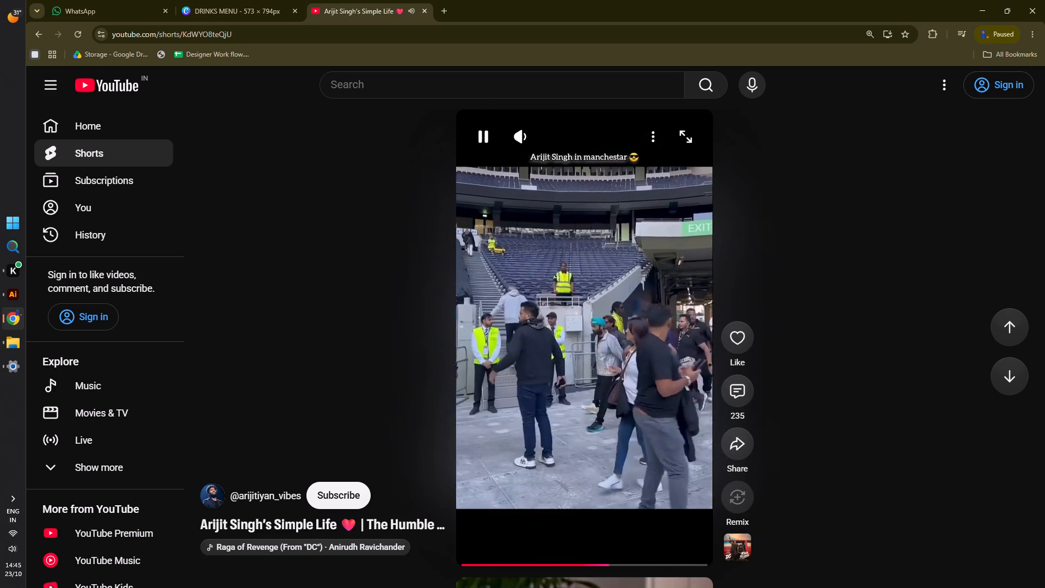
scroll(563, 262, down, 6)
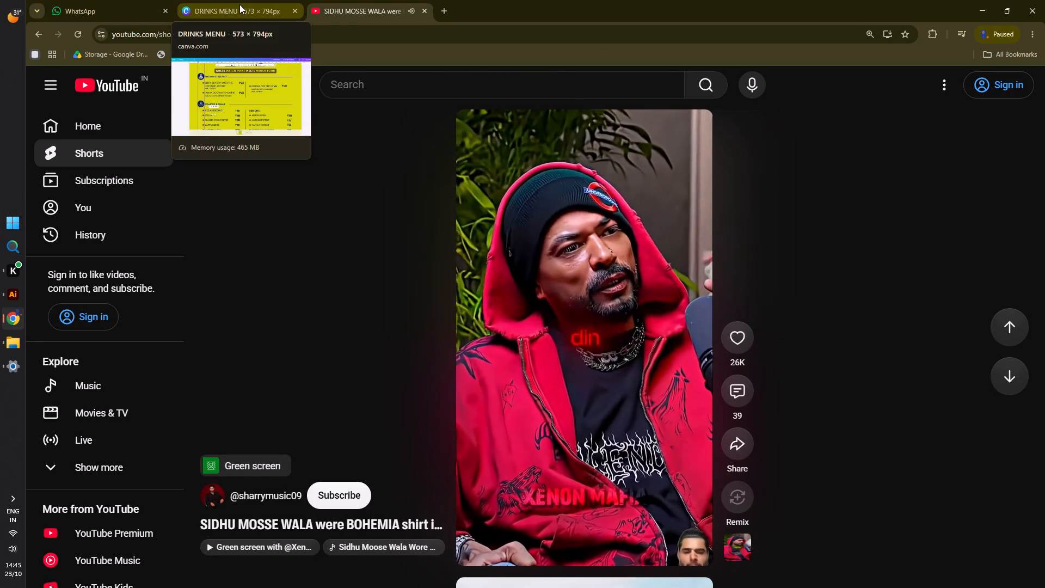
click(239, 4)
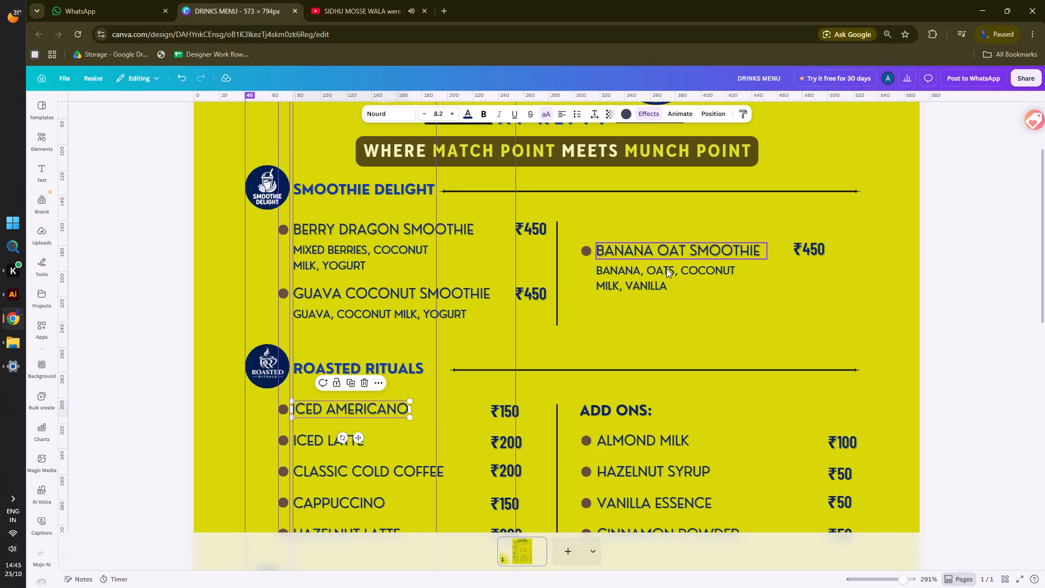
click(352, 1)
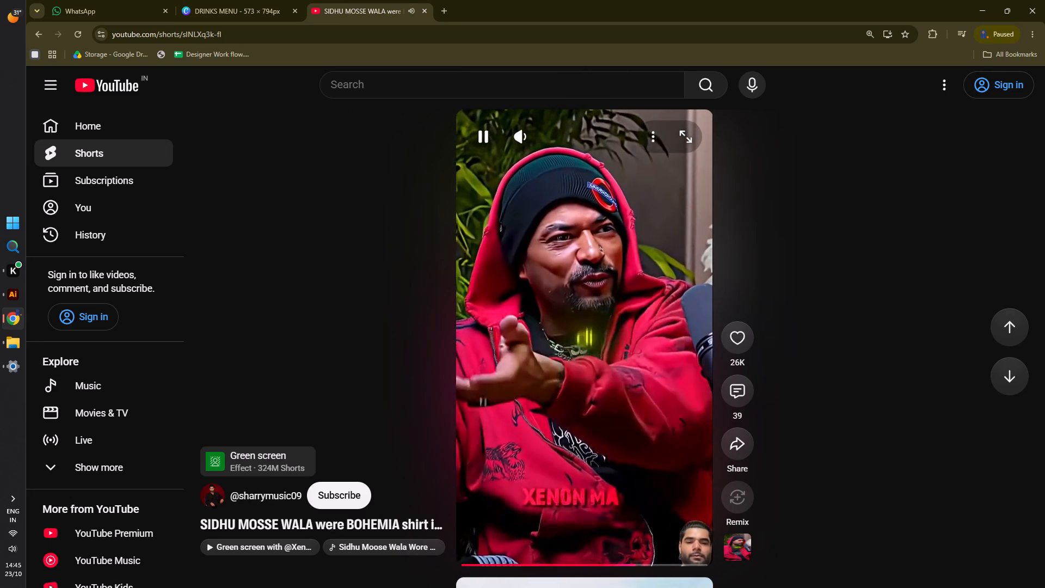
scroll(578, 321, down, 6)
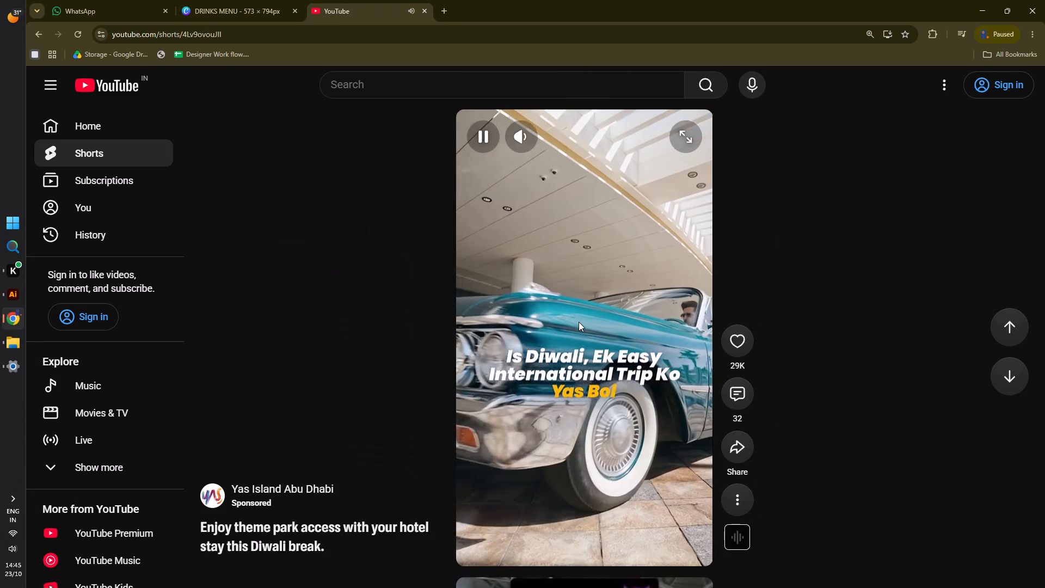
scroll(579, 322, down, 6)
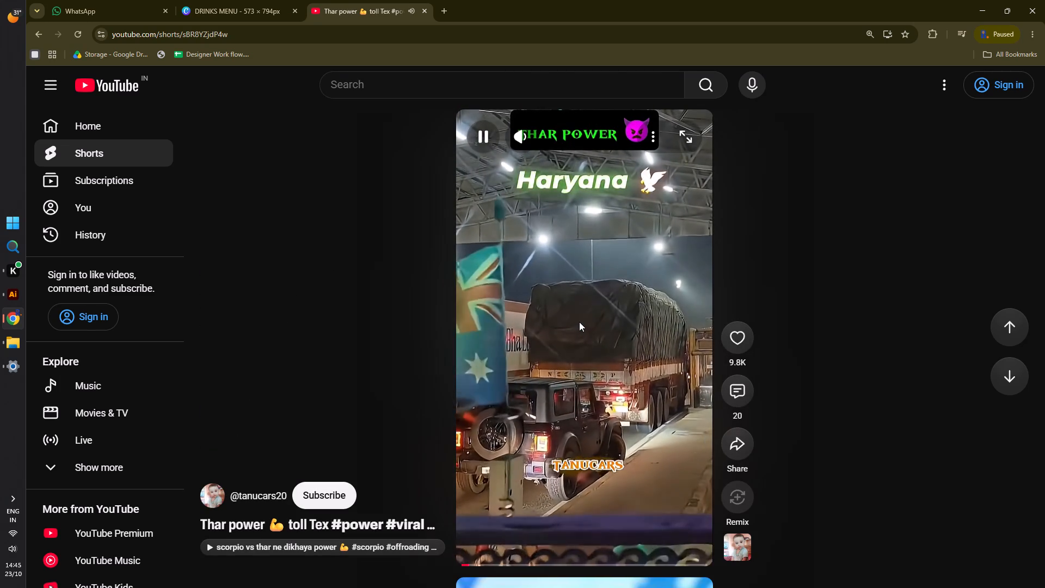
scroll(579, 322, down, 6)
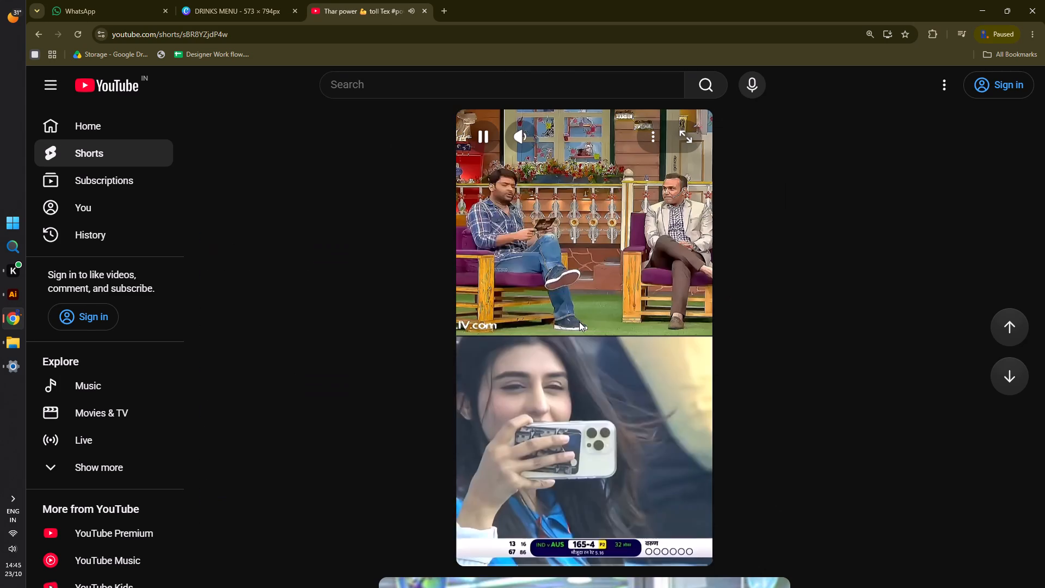
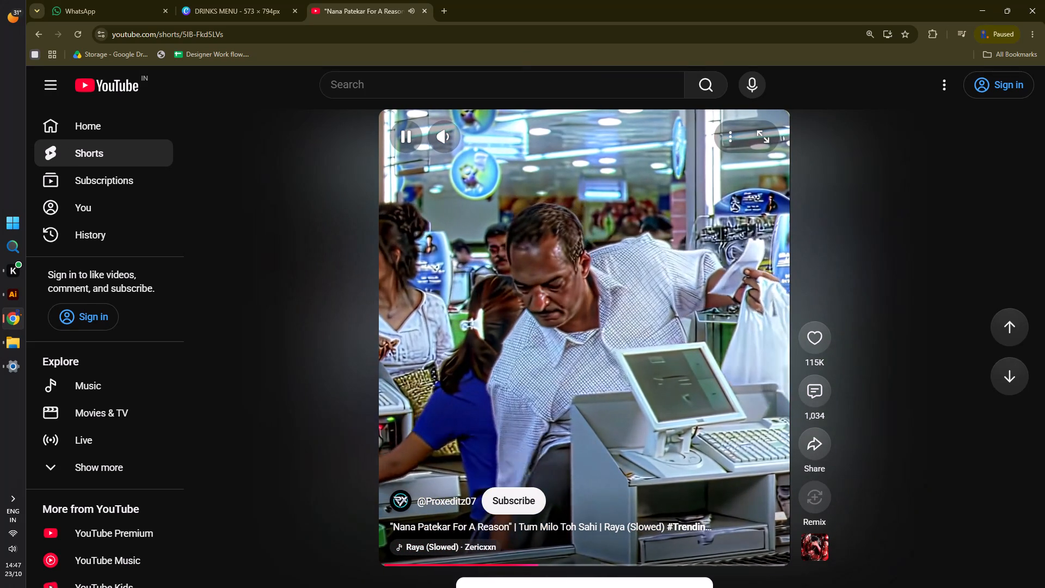
Switch to the DRINKS MENU design and add a vertical guide at the right edge of the left-column ₹450 smoothie prices.
click(243, 2)
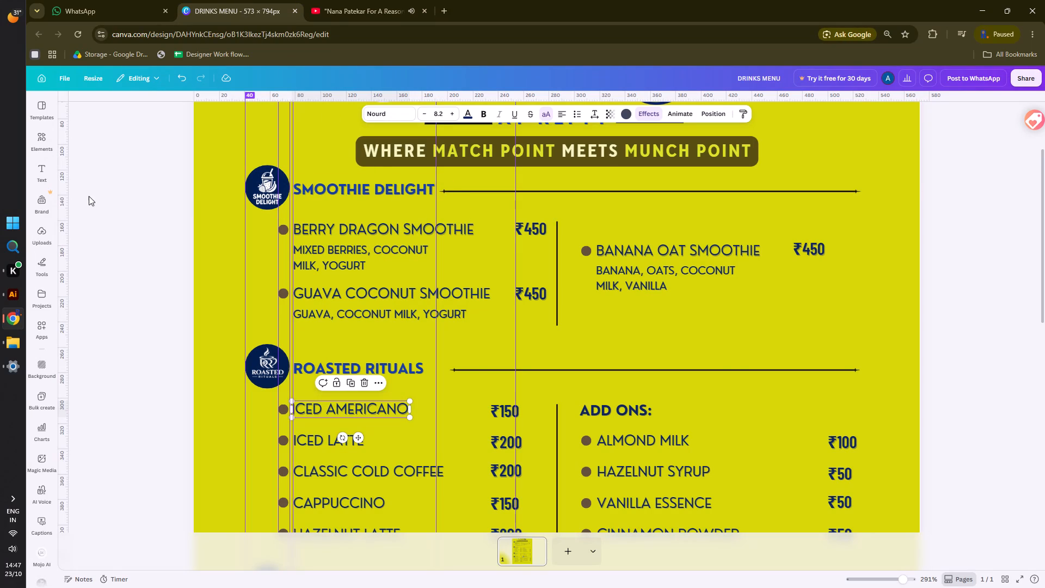
drag(67, 185, 547, 252)
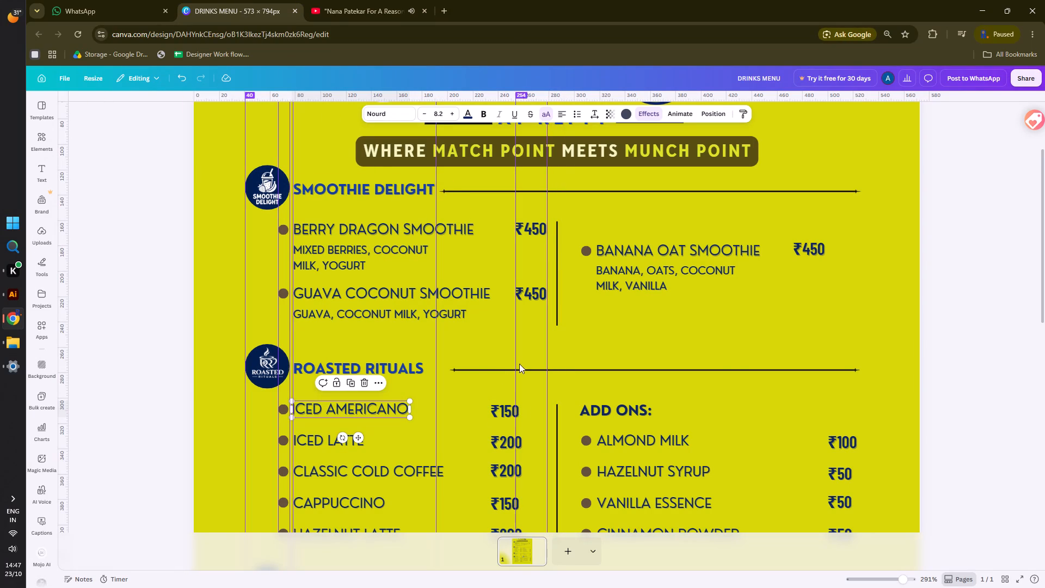
Select the five left-column Roasted Rituals drink prices and nudge them right together to fit between the two price guides.
scroll(520, 359, down, 3)
scroll(520, 359, up, 2)
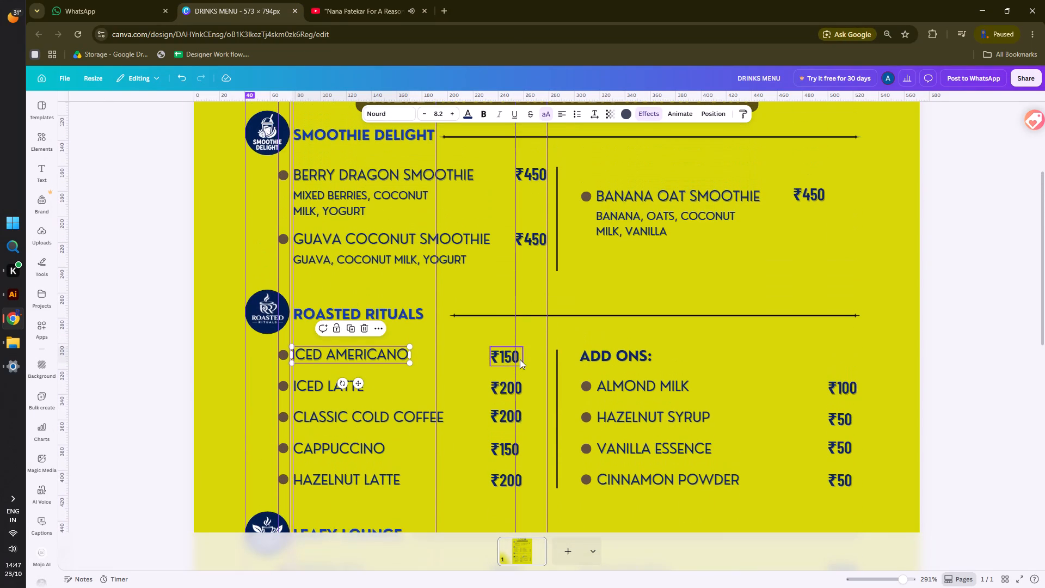
click(510, 359)
ctrl+click(505, 388)
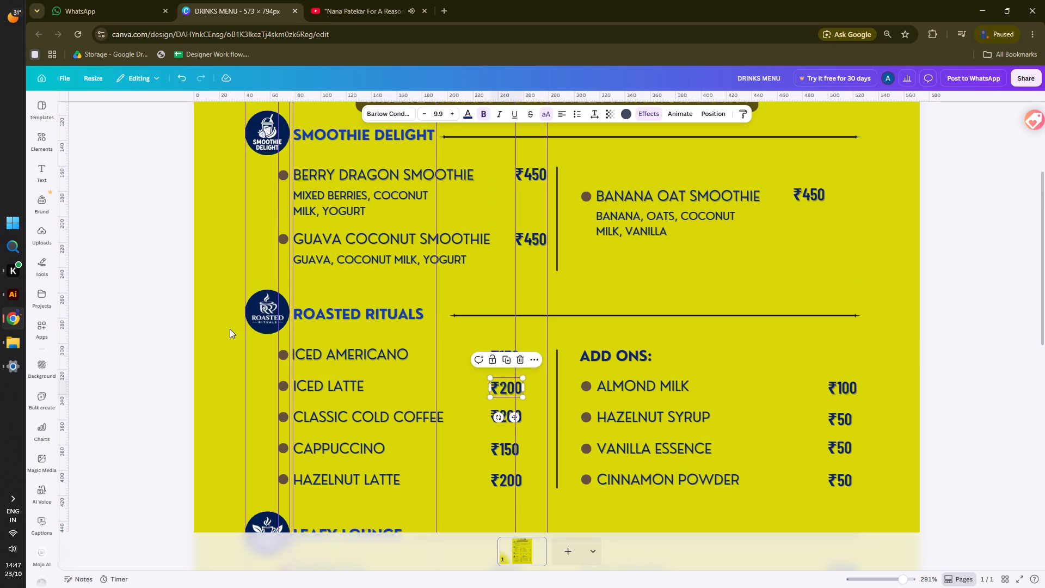
click(177, 331)
click(497, 359)
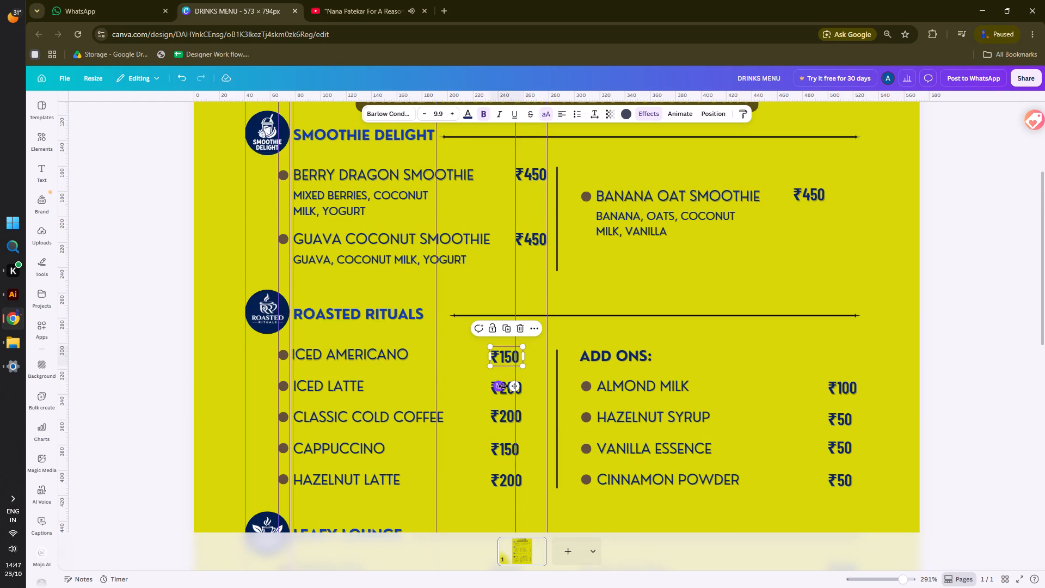
shift+click(507, 391)
shift+click(506, 409)
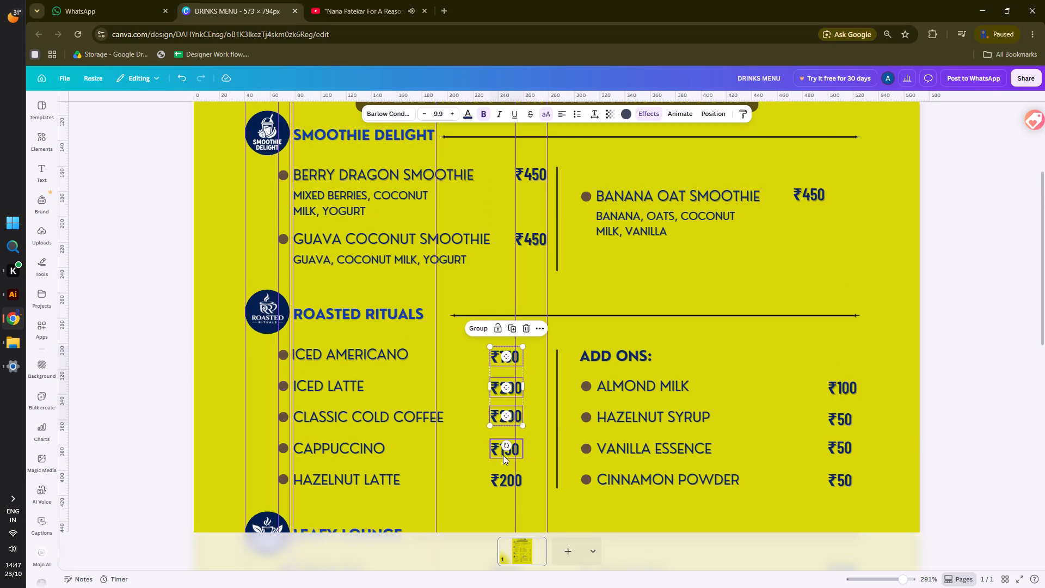
shift+click(503, 455)
shift+click(500, 482)
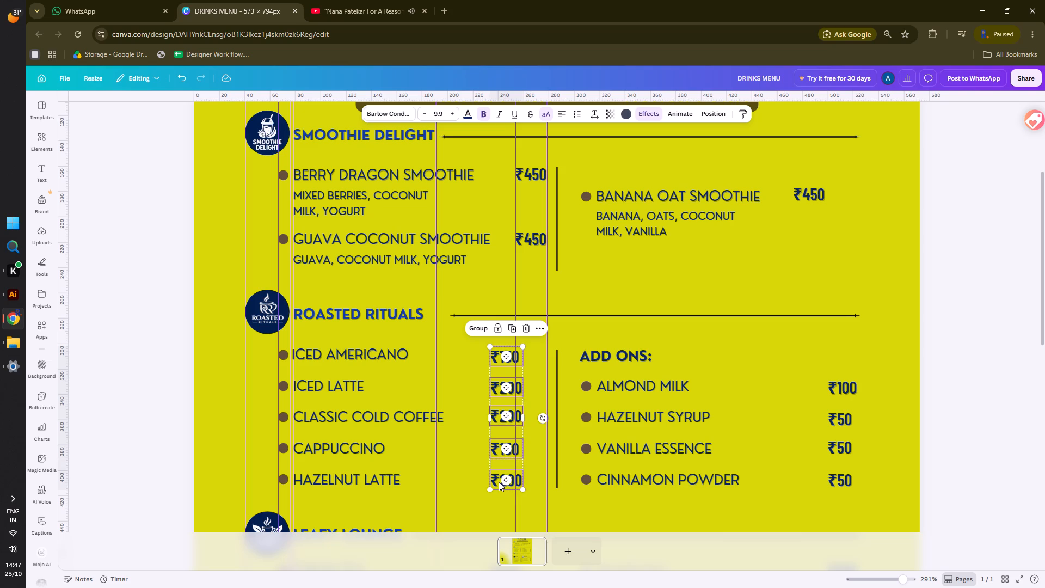
key(Right)
key(Right)
key(Right)
key(Right)
key(Right)
key(Right)
key(Right)
key(Right)
key(Right)
key(Right)
key(Right)
key(Right)
key(Right)
key(Right)
key(Right)
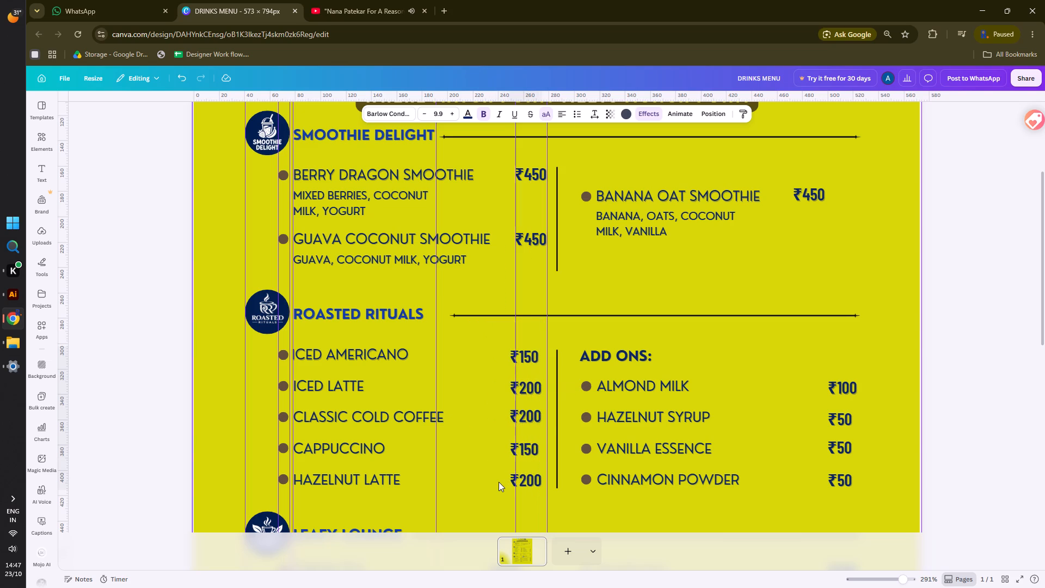
key(Right)
key(Right)
key(Right)
key(Right)
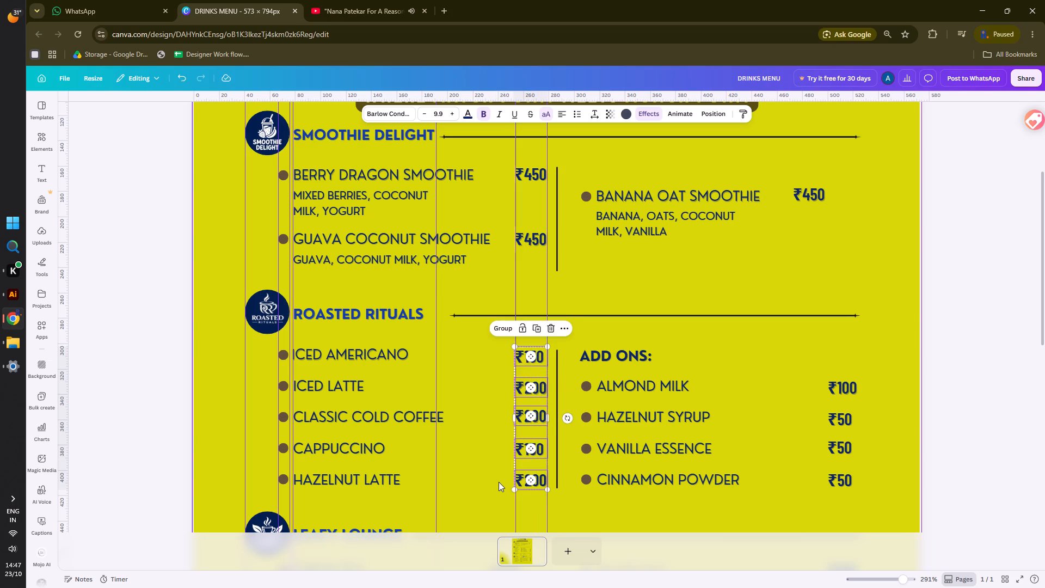
key(Right)
key(Left)
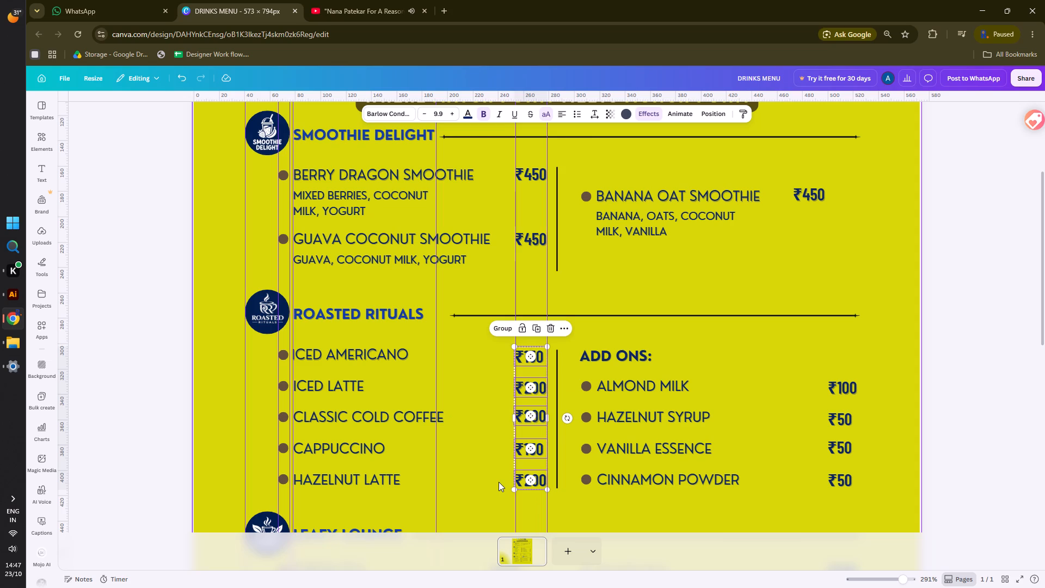
Select the Green Tea and Masala Tea prices and nudge them right together to fit between the two price guides.
scroll(488, 414, down, 5)
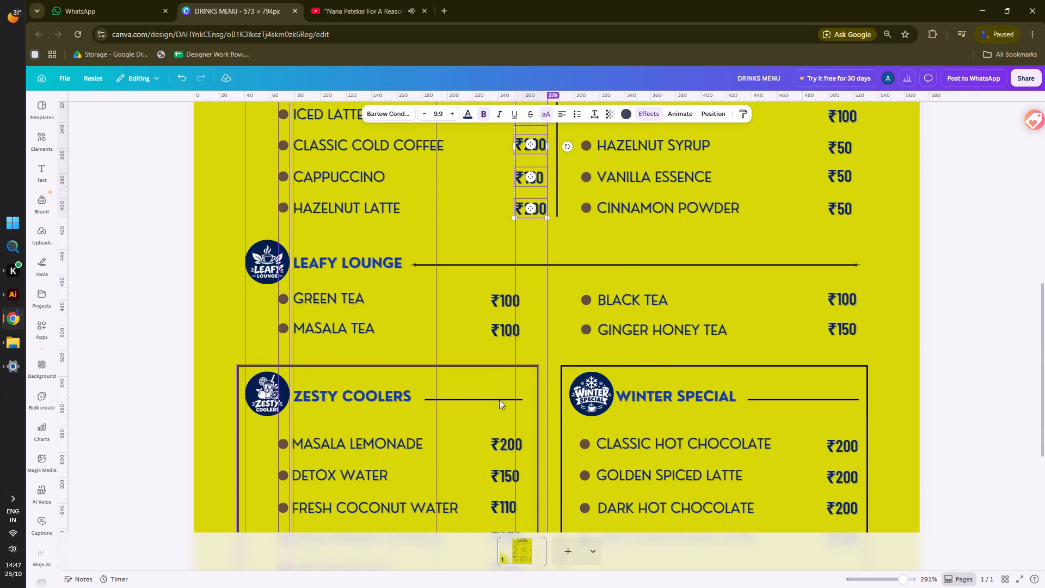
click(96, 266)
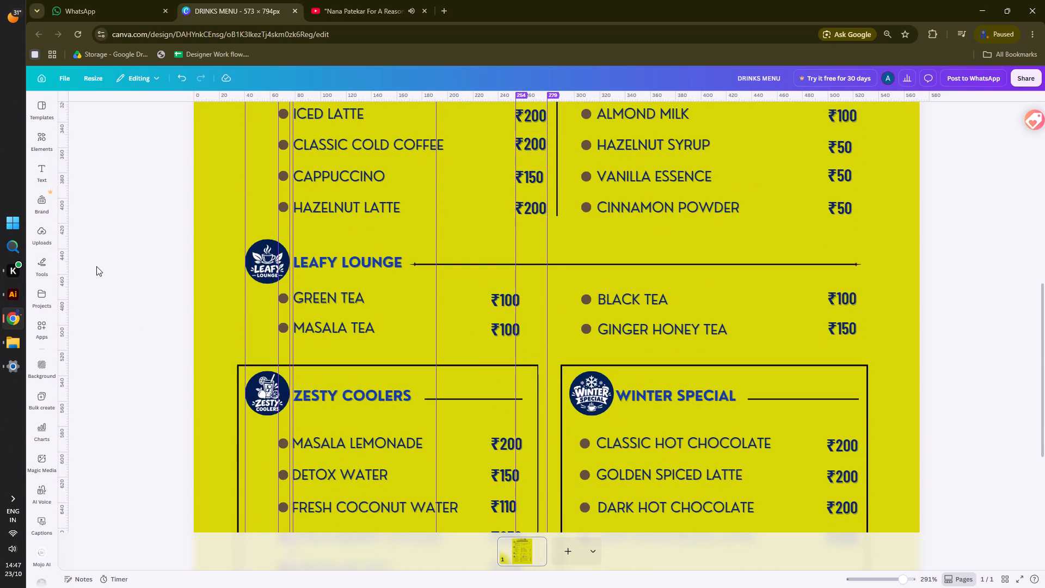
click(506, 299)
shift+click(502, 324)
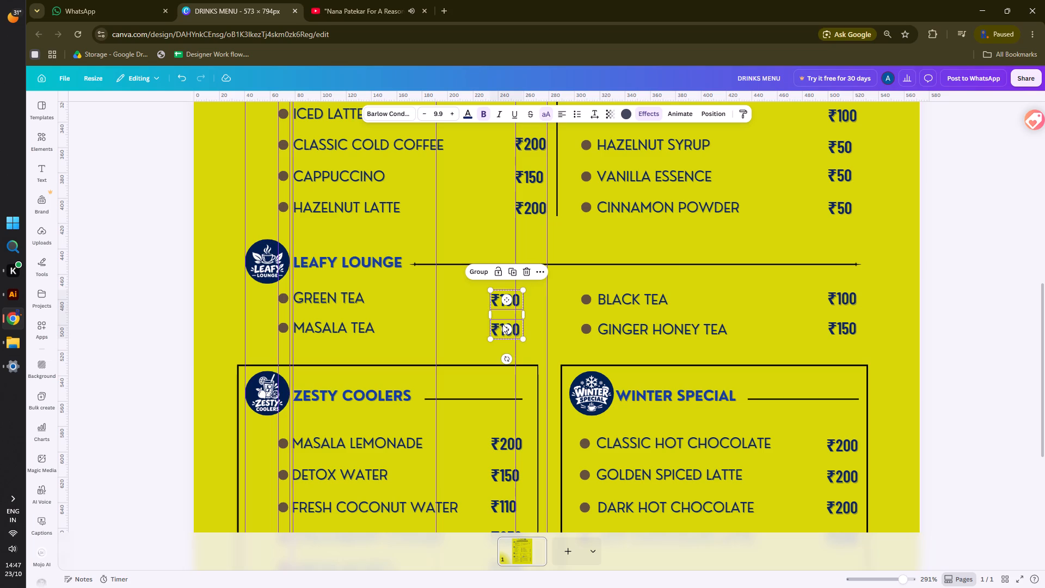
key(Right)
key(Right)
key(Right)
key(Right)
key(Right)
key(Right)
key(Right)
key(Right)
key(Right)
key(Right)
key(Right)
key(Right)
key(Right)
key(Right)
key(Right)
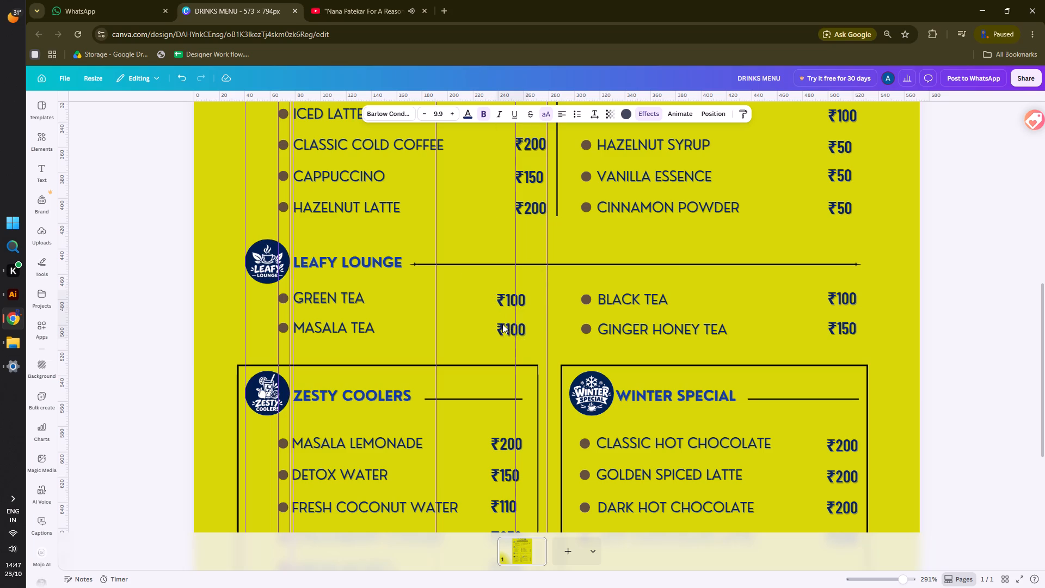
key(Right)
key(Right)
key(Right)
key(Right)
key(Right)
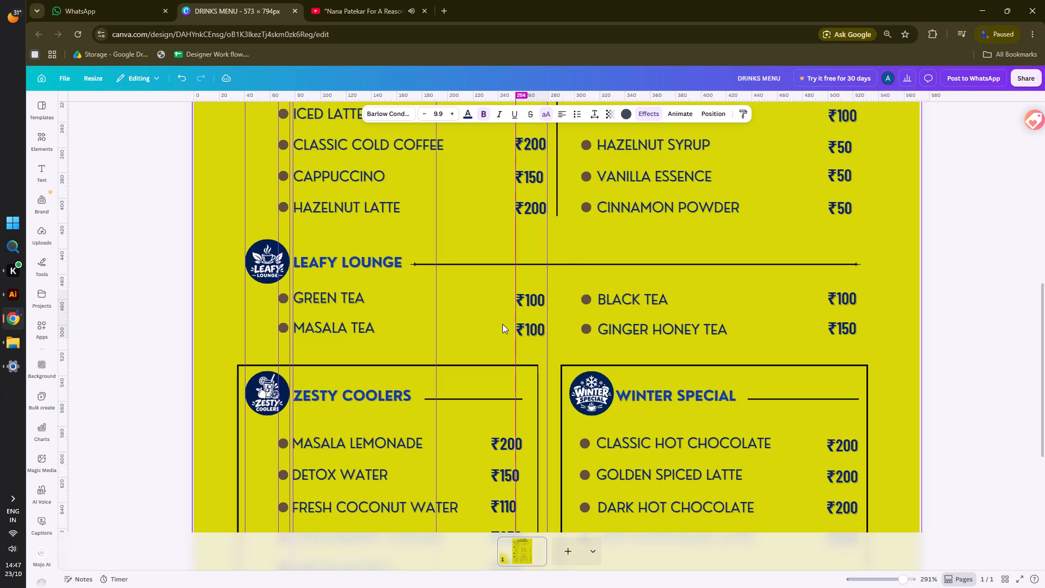
key(Left)
Add a vertical guide along the left edge of the right-column prices in Add Ons, Leafy Lounge and Winter Special.
ctrl+scroll(540, 391, down, 4)
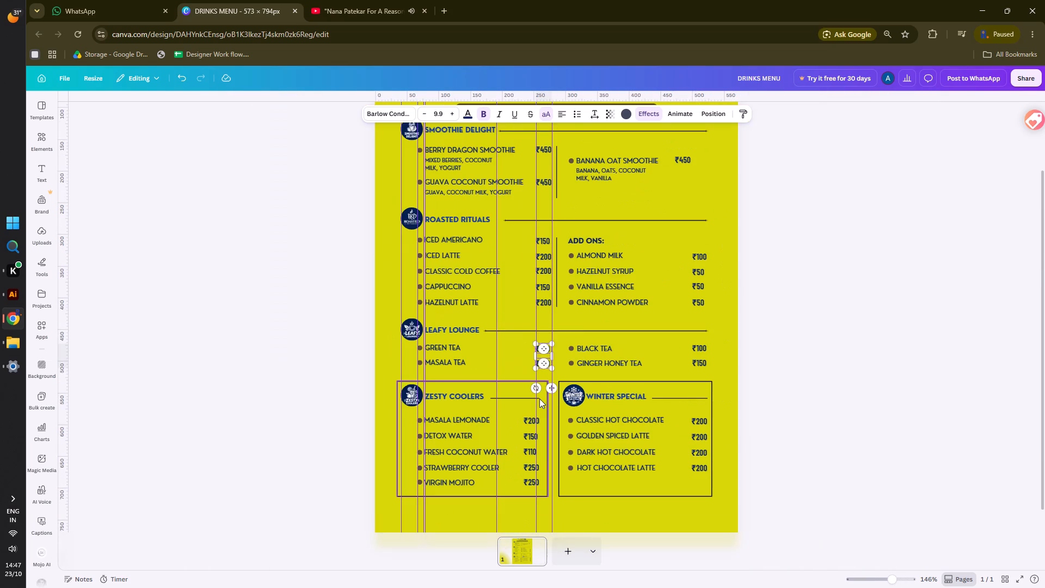
click(798, 261)
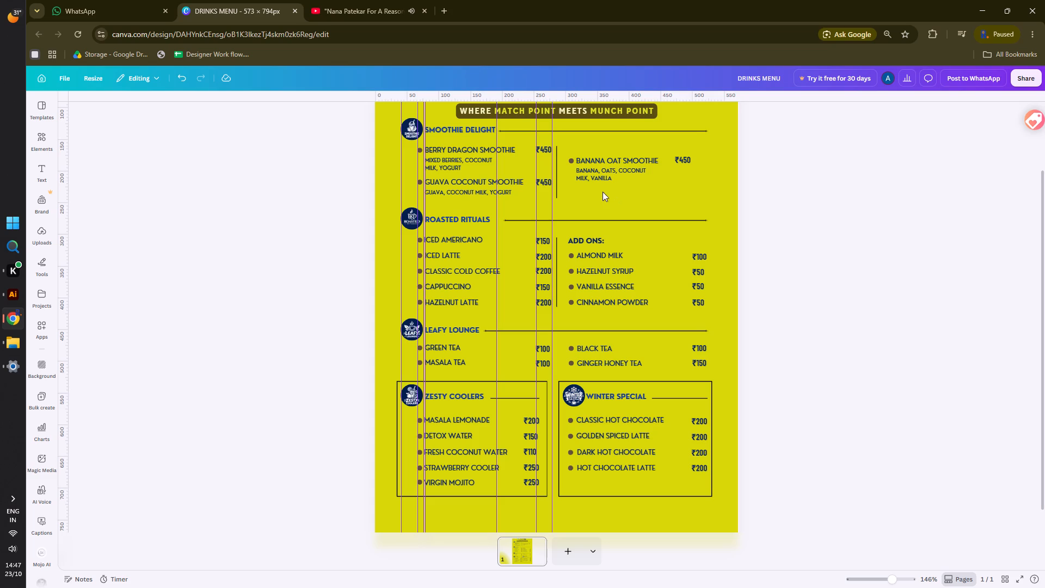
drag(64, 212, 620, 258)
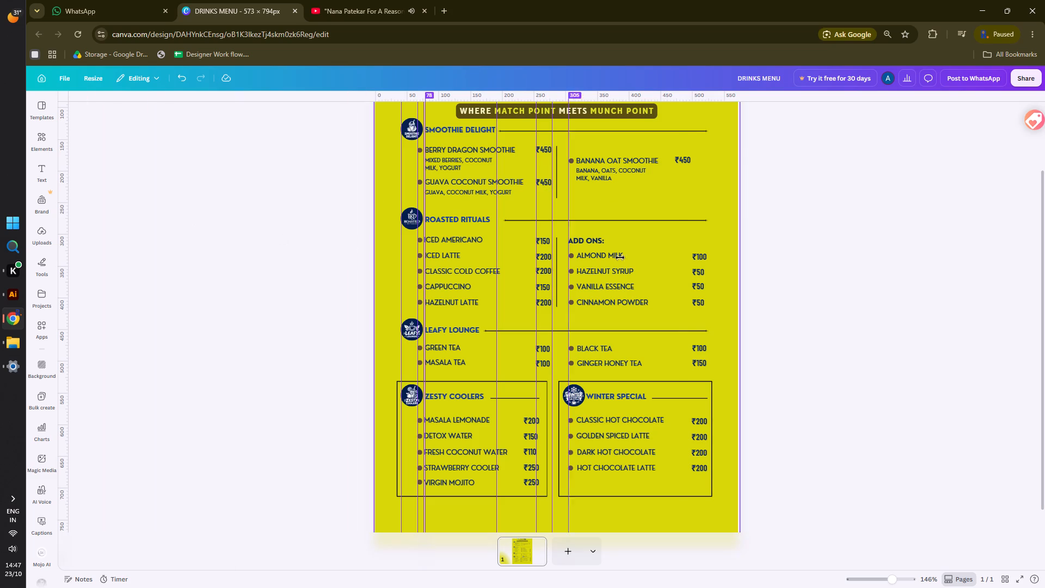
drag(620, 258, 692, 243)
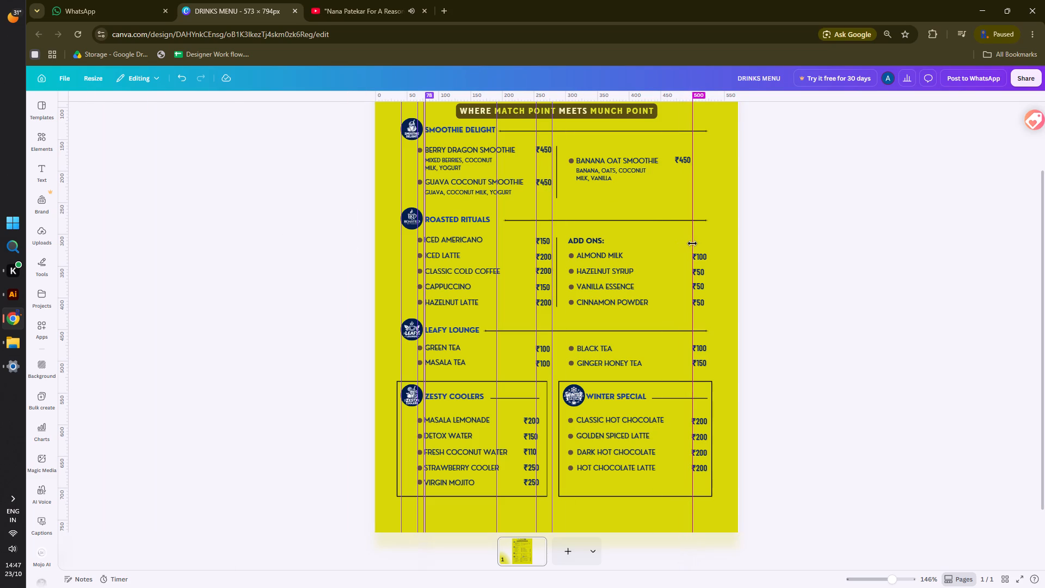
drag(692, 243, 690, 243)
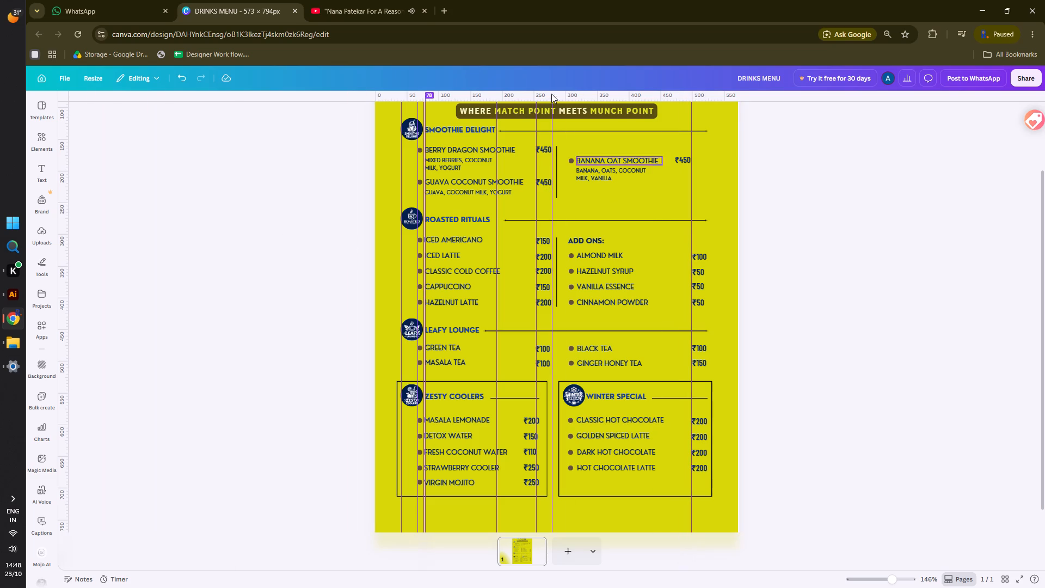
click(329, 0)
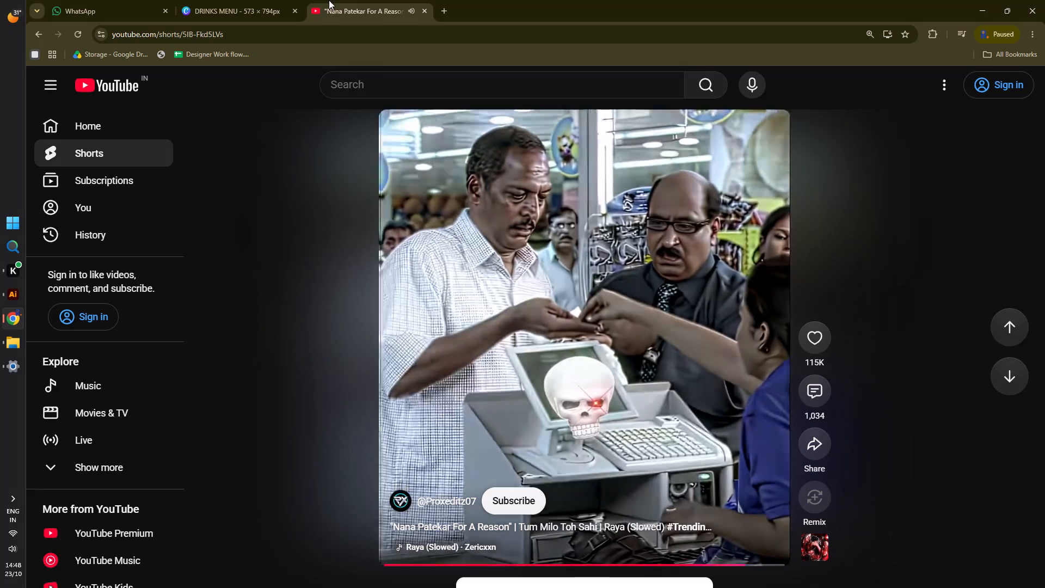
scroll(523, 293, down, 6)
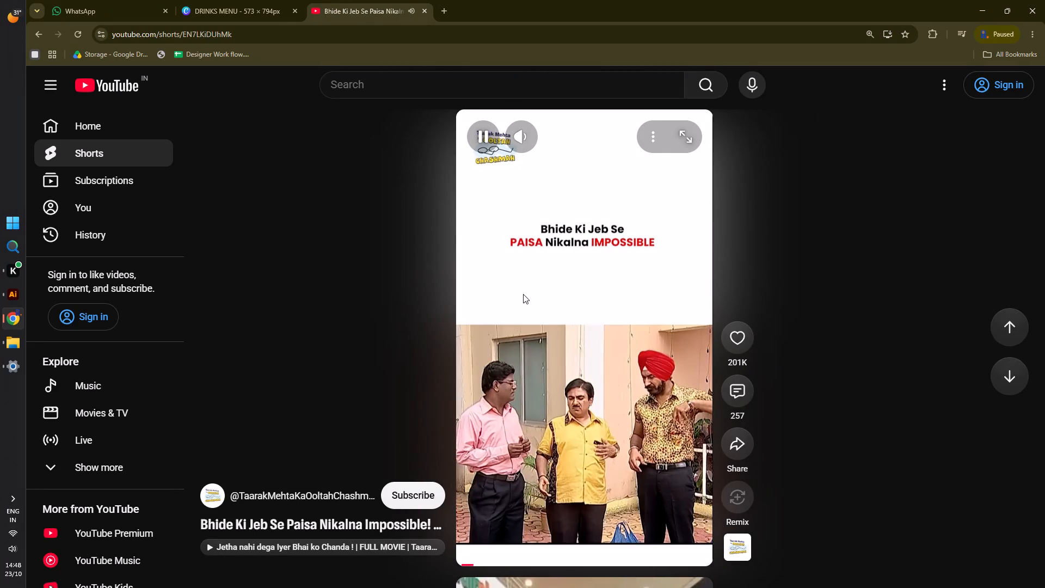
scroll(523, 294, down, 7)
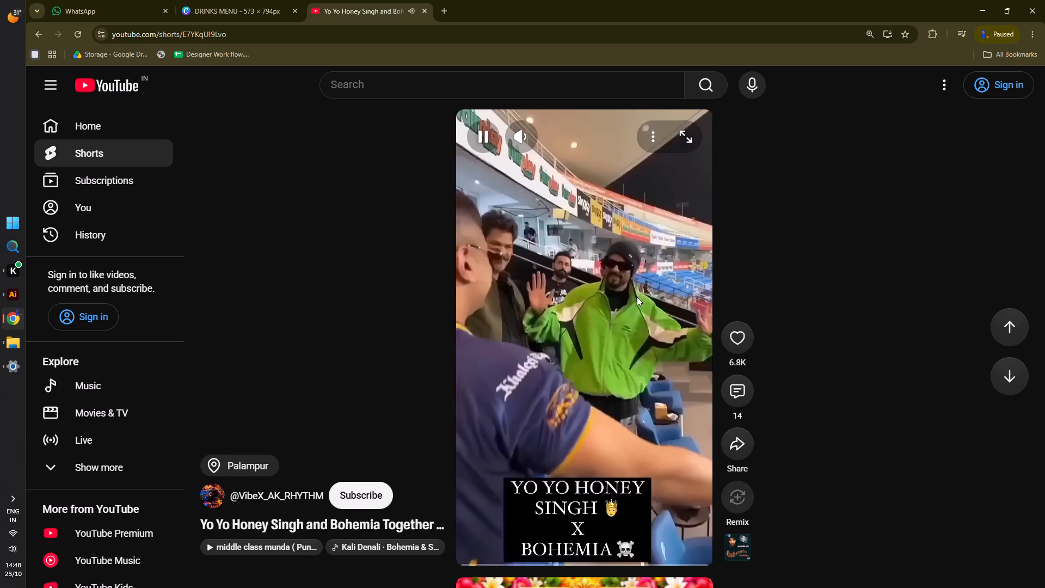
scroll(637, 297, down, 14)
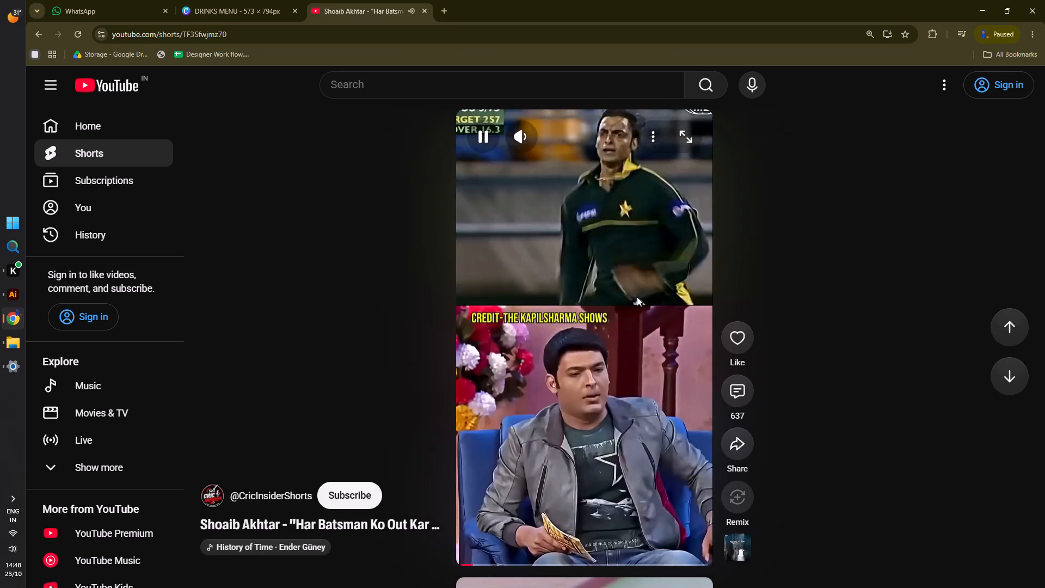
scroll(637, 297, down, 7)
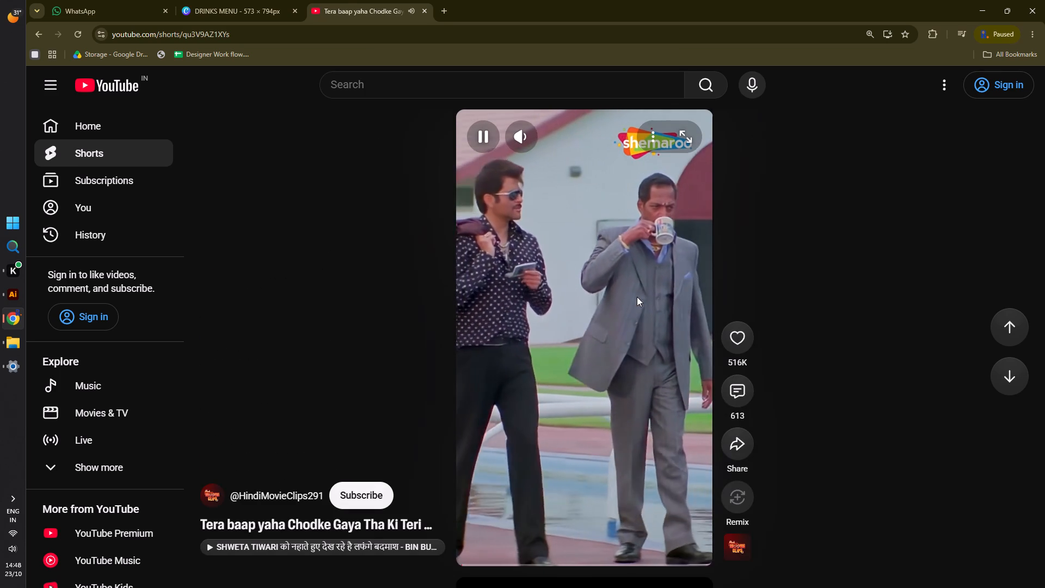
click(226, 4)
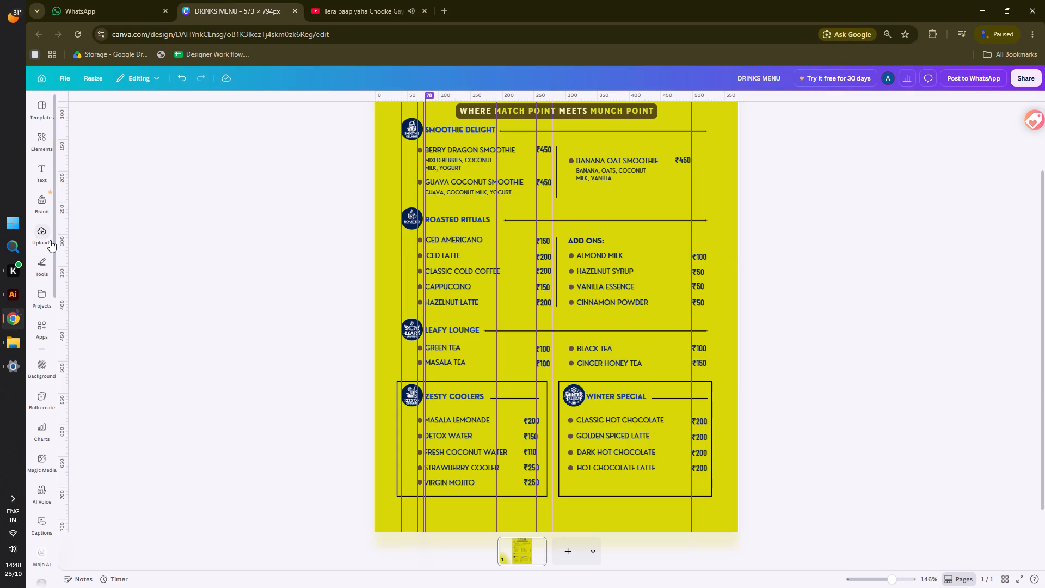
Add a vertical guide along the right edge of the right-column prices, level with the ends of the heading lines.
drag(67, 234, 717, 273)
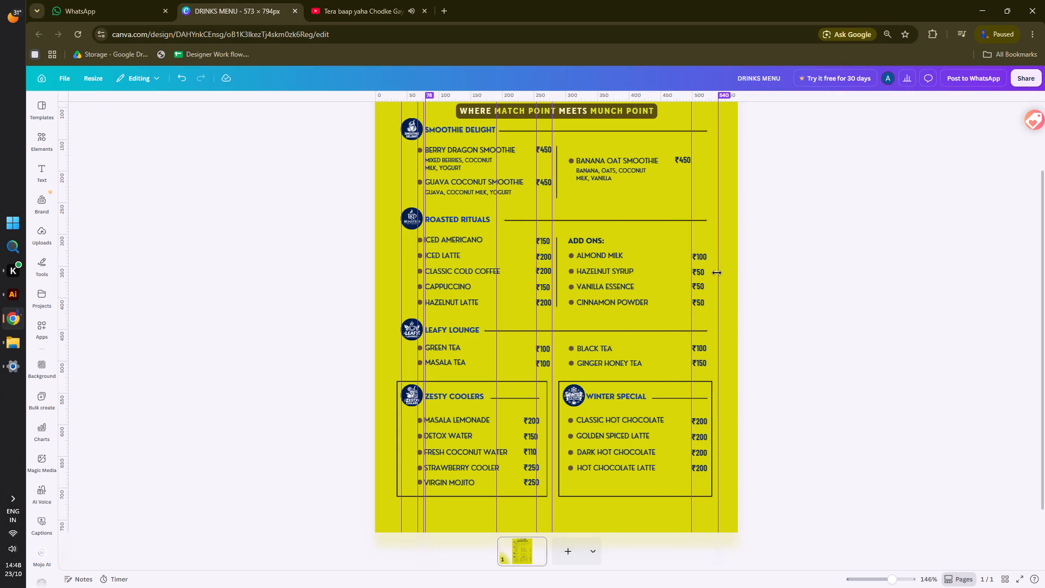
drag(717, 273, 709, 256)
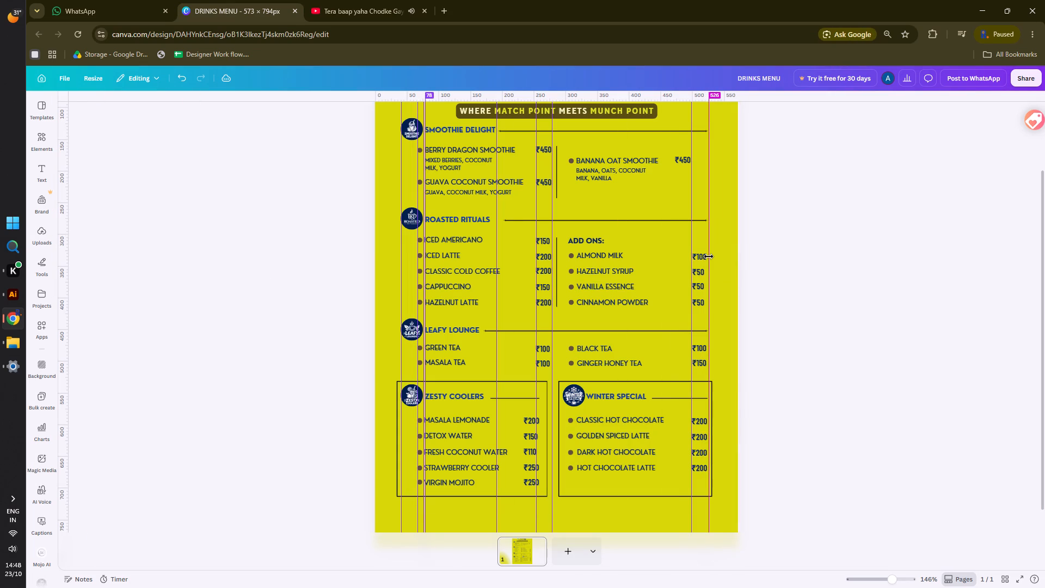
drag(709, 256, 708, 250)
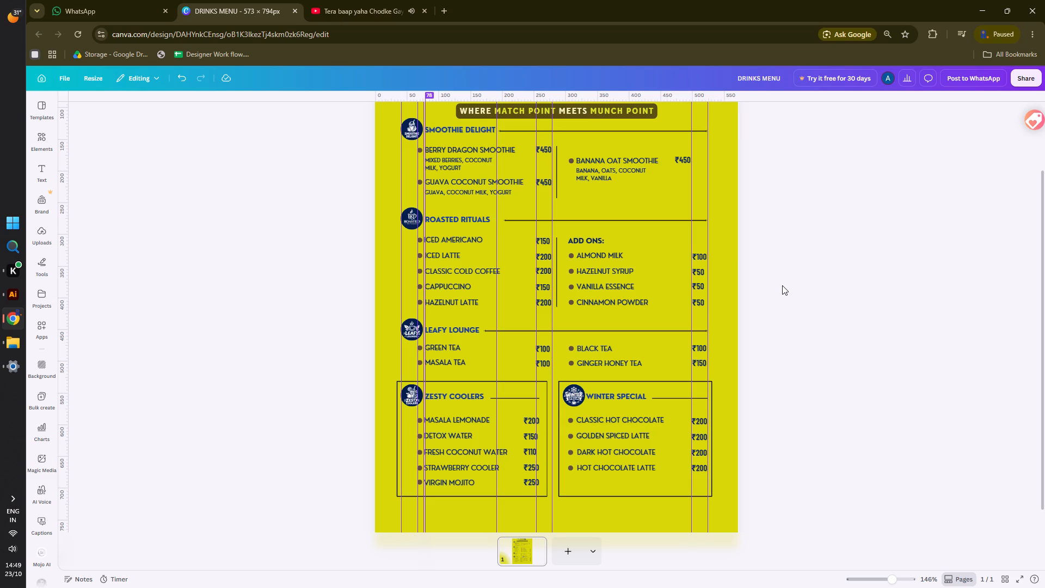
Nudge the Banana Oat Smoothie price right to fit between the two right-column price guides and deselect it.
scroll(767, 278, up, 2)
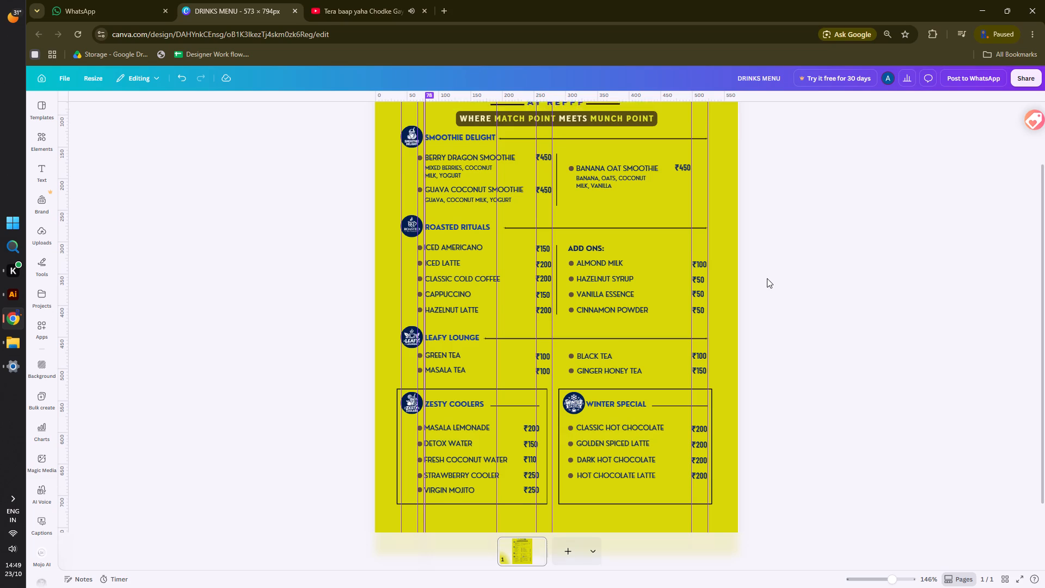
click(679, 242)
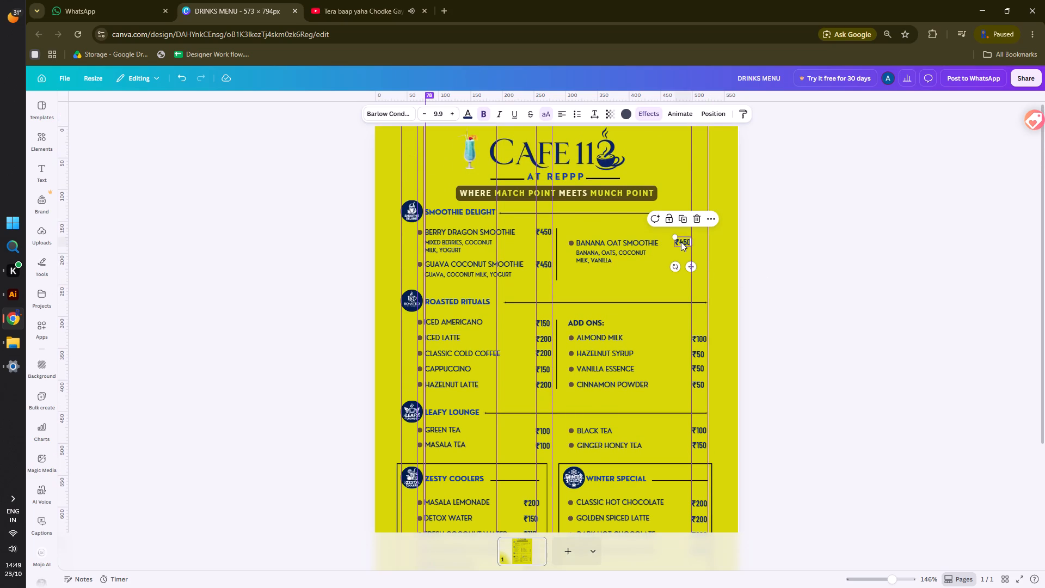
key(Right)
key(Right)
key(Right)
key(Right)
key(Right)
key(Right)
key(Right)
key(Right)
key(Right)
key(Right)
key(Right)
key(Right)
key(Right)
key(Right)
key(Right)
key(Right)
key(Right)
key(Right)
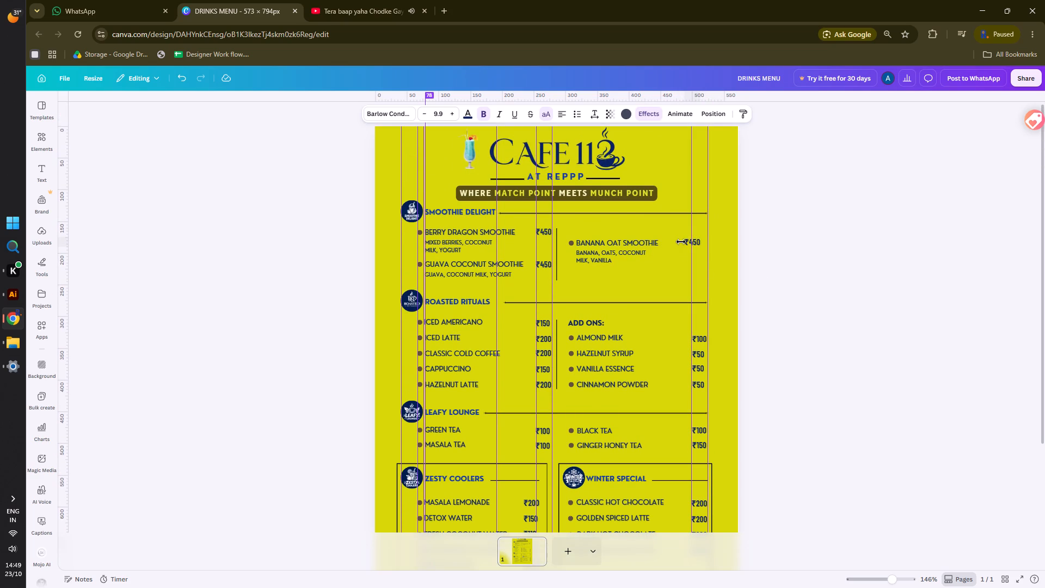
key(Right)
key(Right)
key(Right)
key(Right)
key(Right)
key(Right)
key(Right)
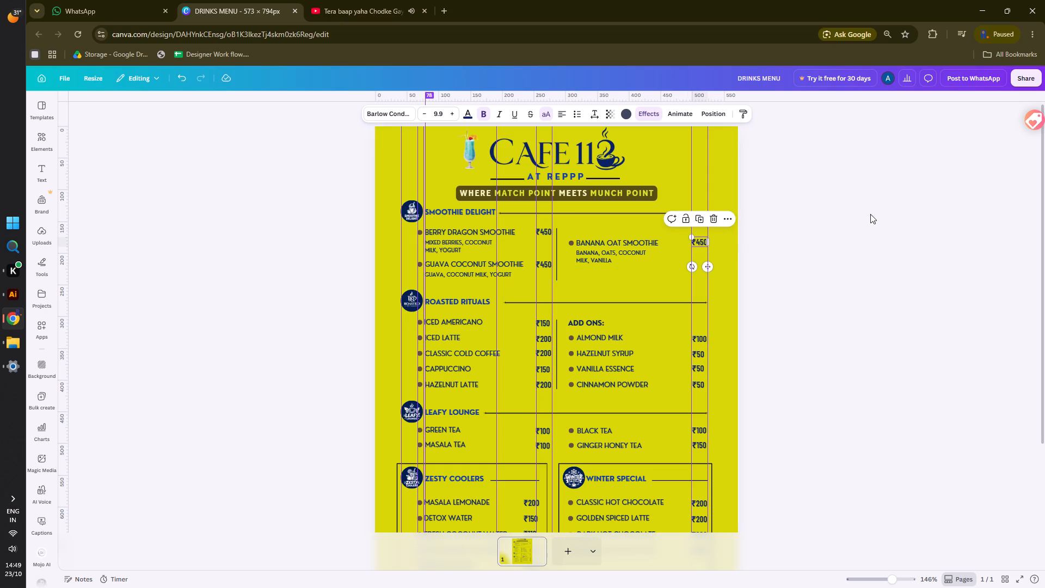
click(799, 248)
scroll(799, 251, down, 3)
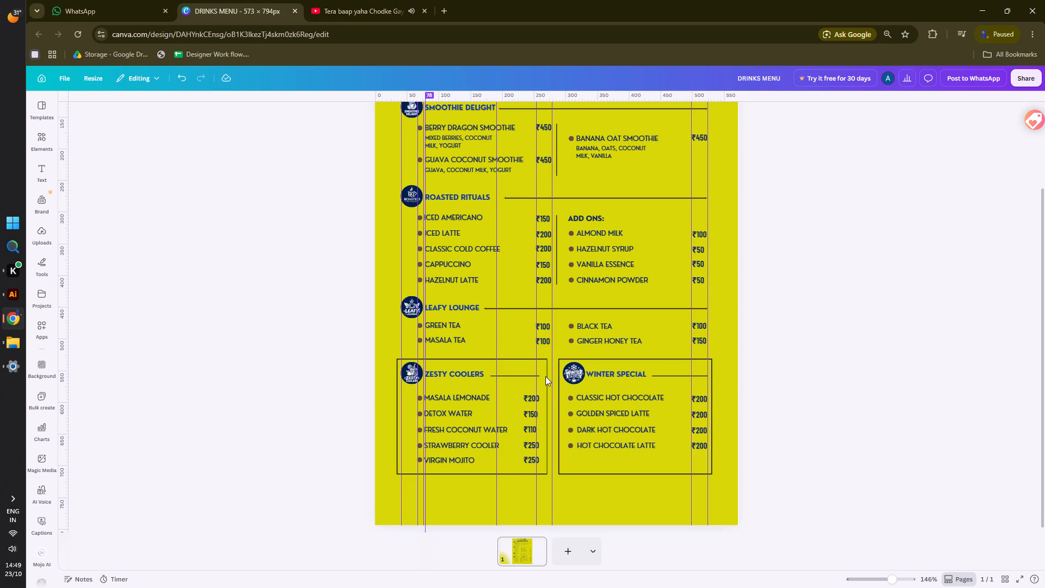
Widen the Zesty Coolers frame by extending its right edge toward the Winter Special frame.
click(520, 359)
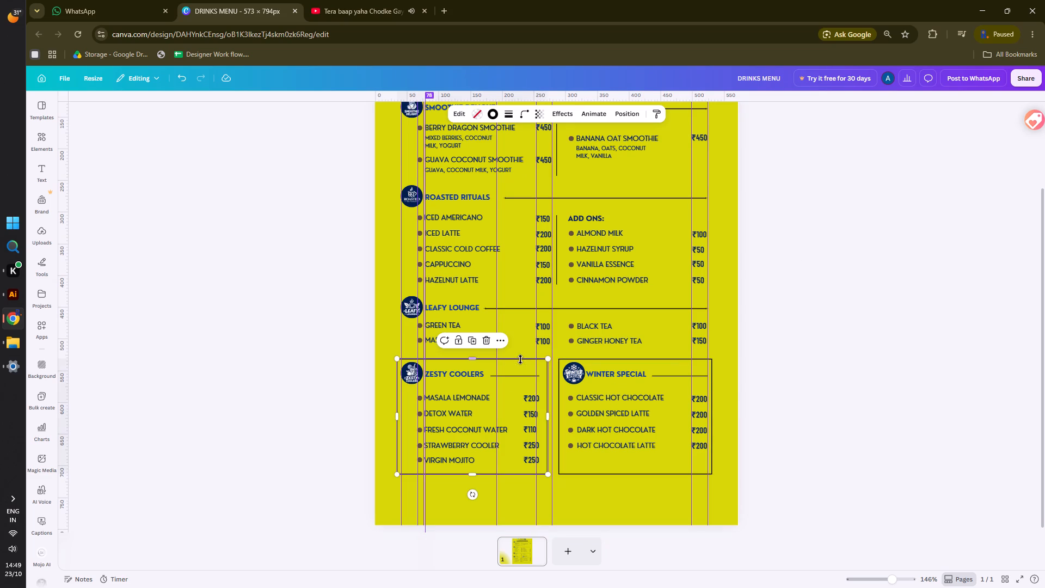
click(454, 396)
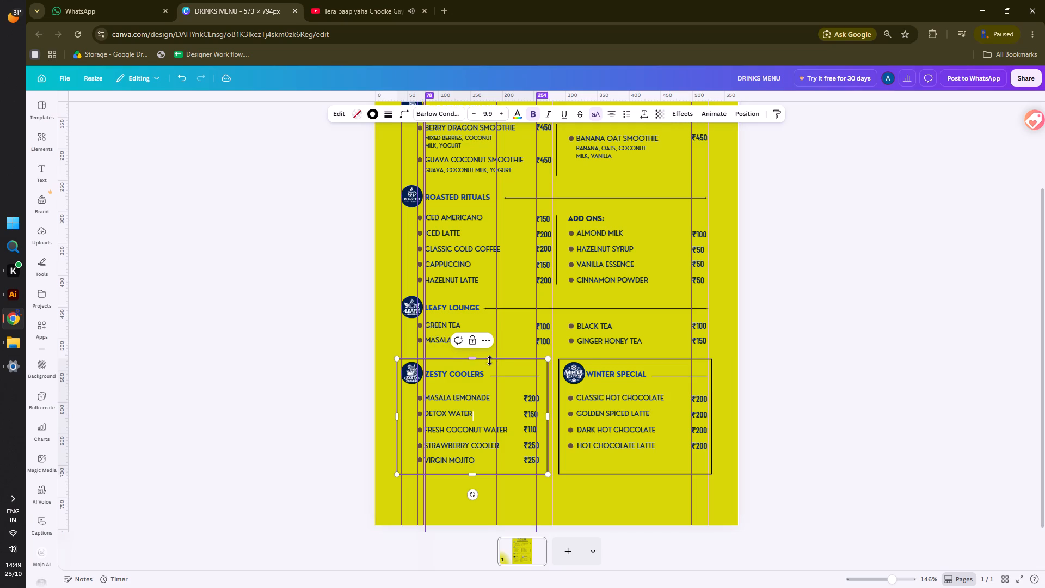
right_click(489, 360)
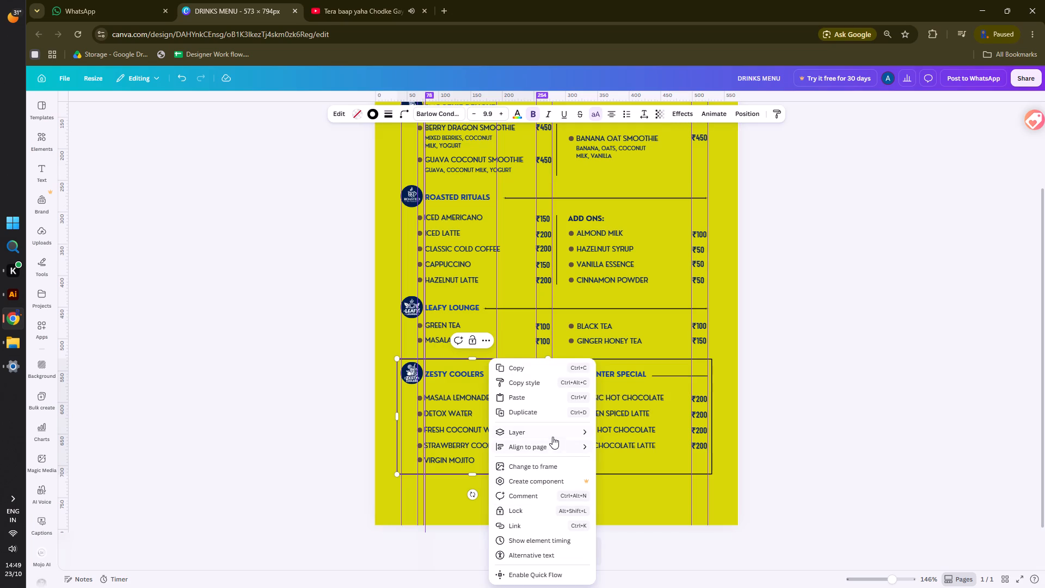
click(634, 476)
click(297, 389)
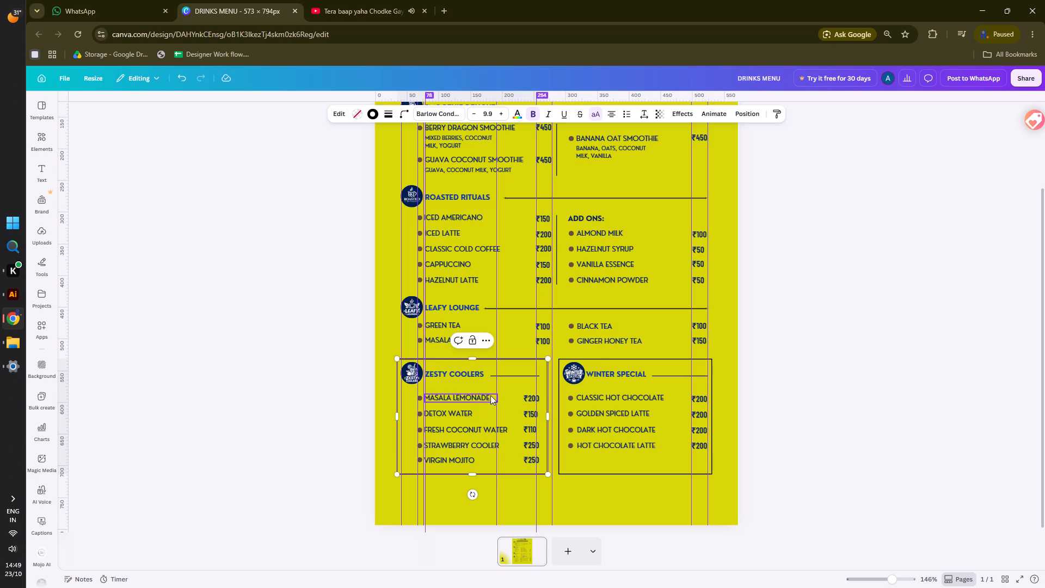
drag(550, 414, 555, 414)
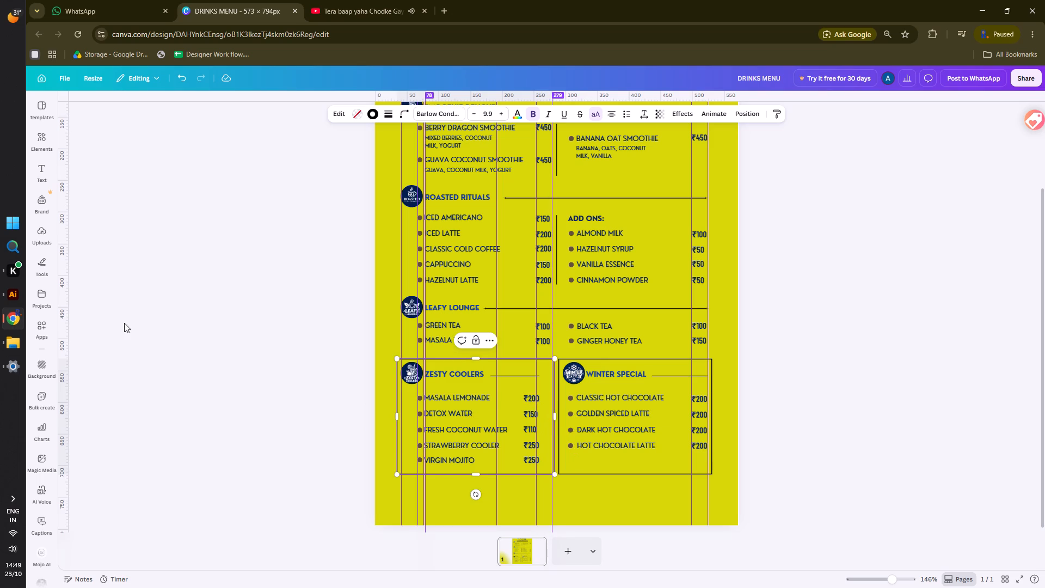
Add a vertical guide along the divider line between the two Roasted Rituals columns.
drag(66, 283, 558, 287)
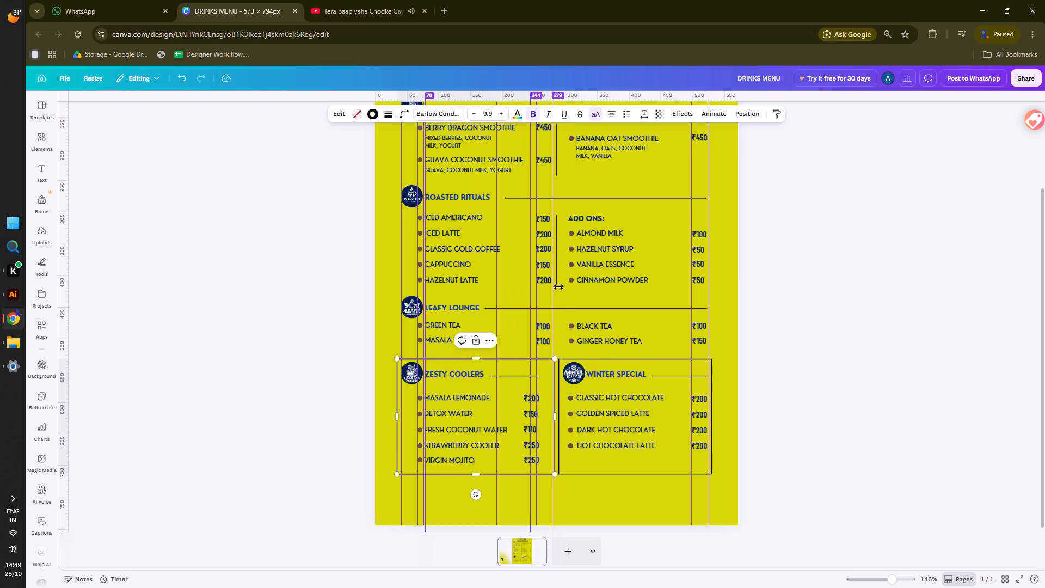
drag(558, 287, 557, 261)
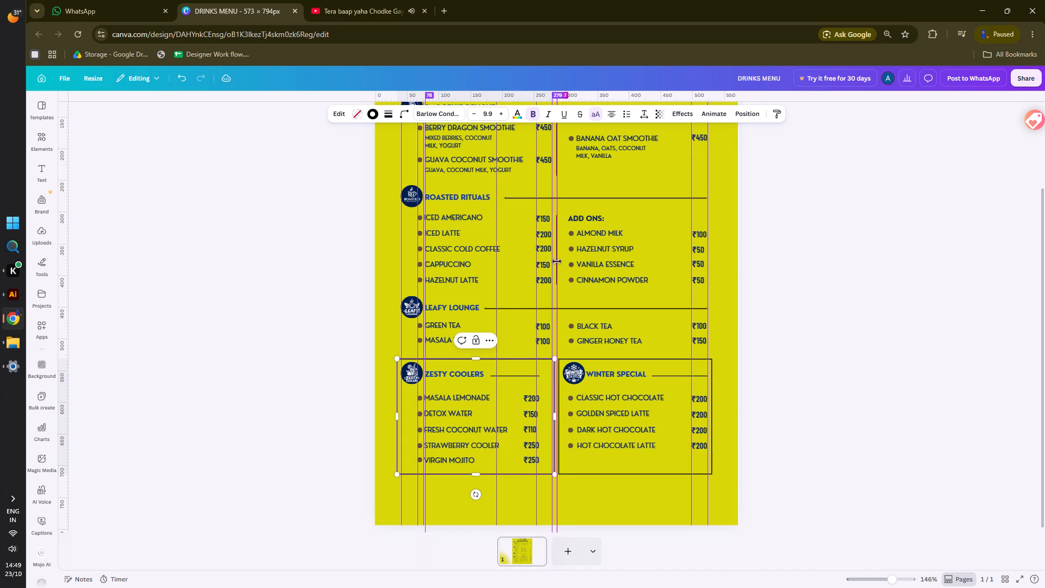
drag(557, 261, 556, 254)
drag(556, 254, 556, 246)
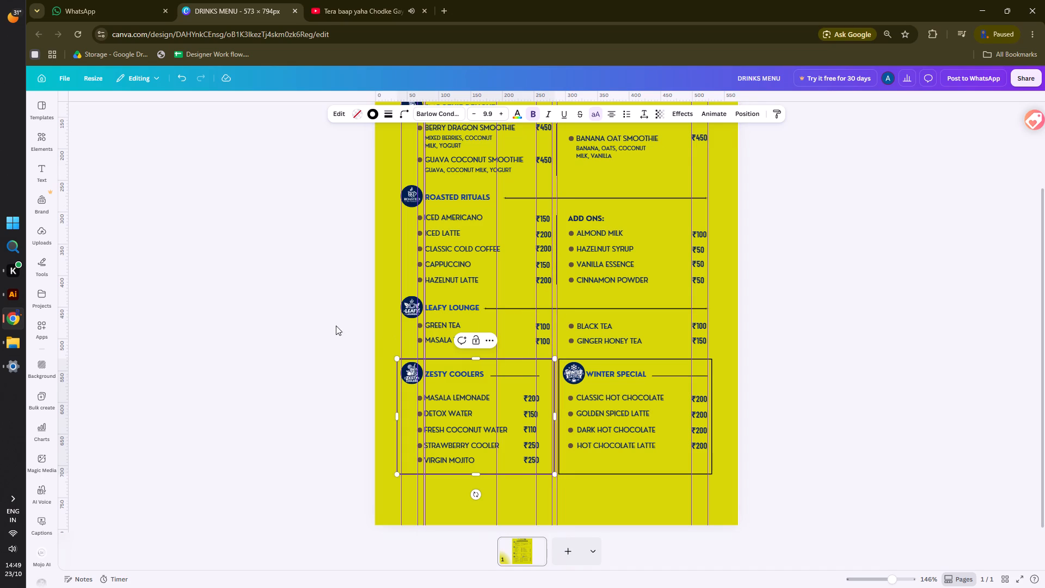
Extend the Zesty Coolers frame's right edge to meet the guide on the column divider line, then deselect it.
click(288, 324)
scroll(388, 372, down, 2)
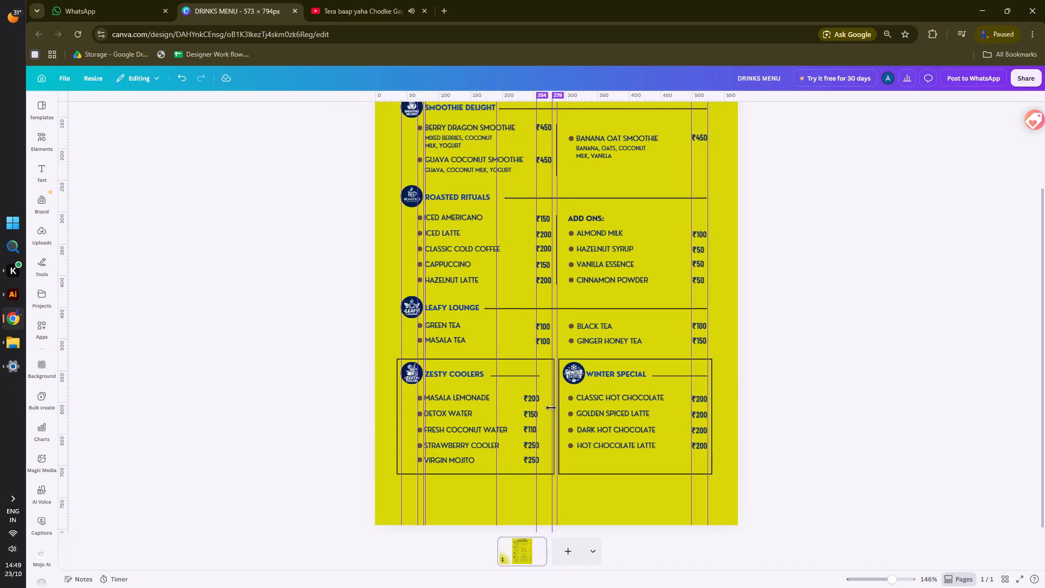
click(543, 358)
click(543, 359)
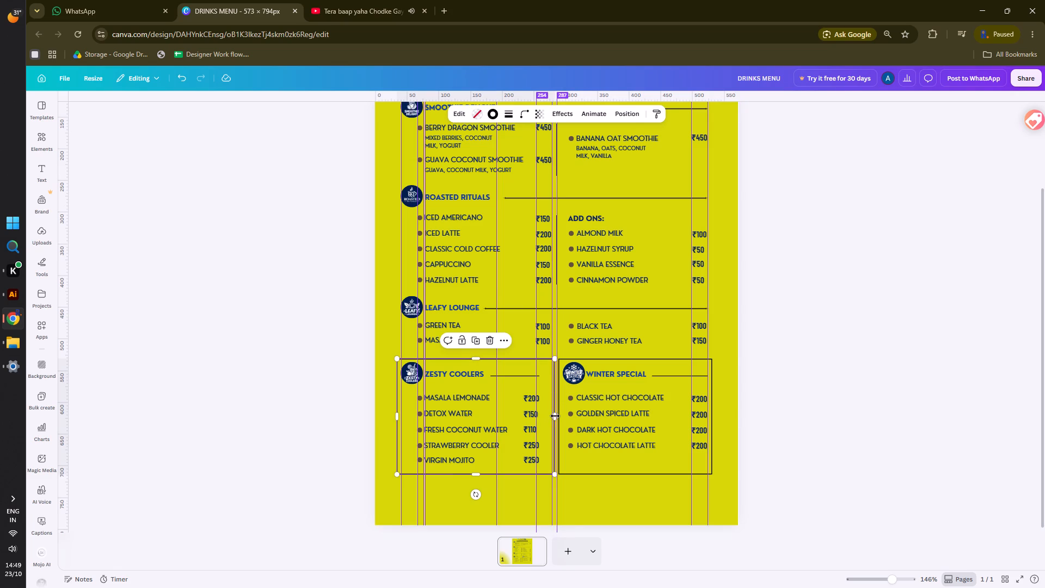
drag(554, 416, 555, 416)
drag(555, 416, 561, 416)
scroll(556, 459, up, 2)
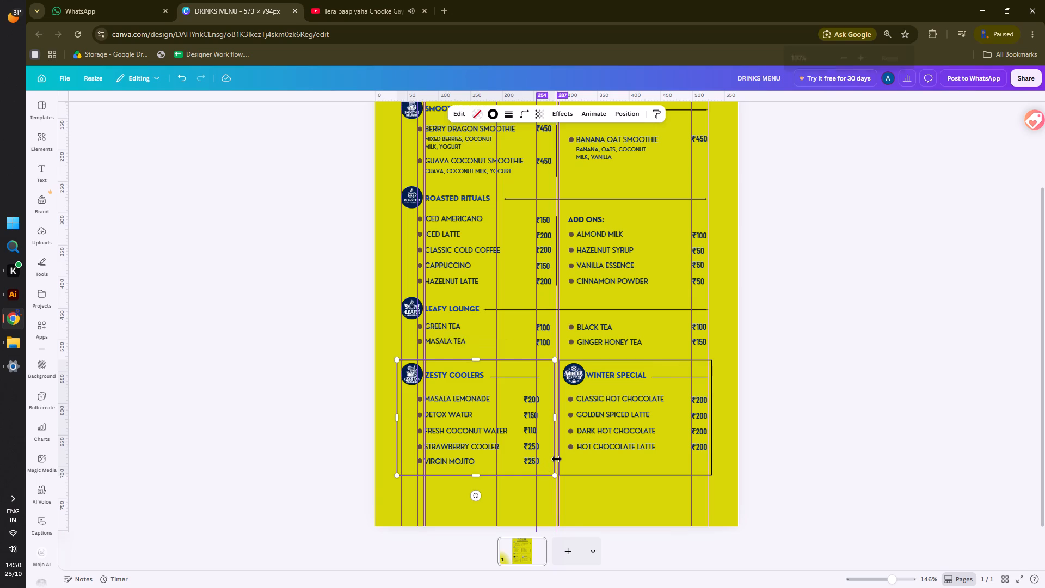
scroll(556, 459, up, 3)
scroll(561, 454, down, 10)
ctrl+scroll(566, 418, up, 3)
scroll(566, 418, up, 2)
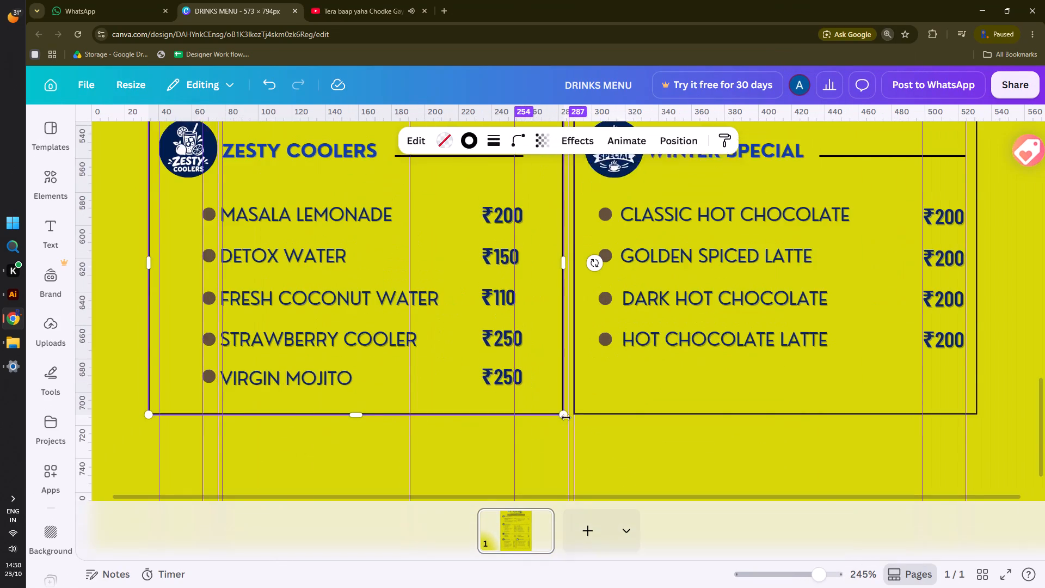
scroll(566, 418, up, 3)
scroll(566, 418, down, 1)
scroll(561, 435, up, 2)
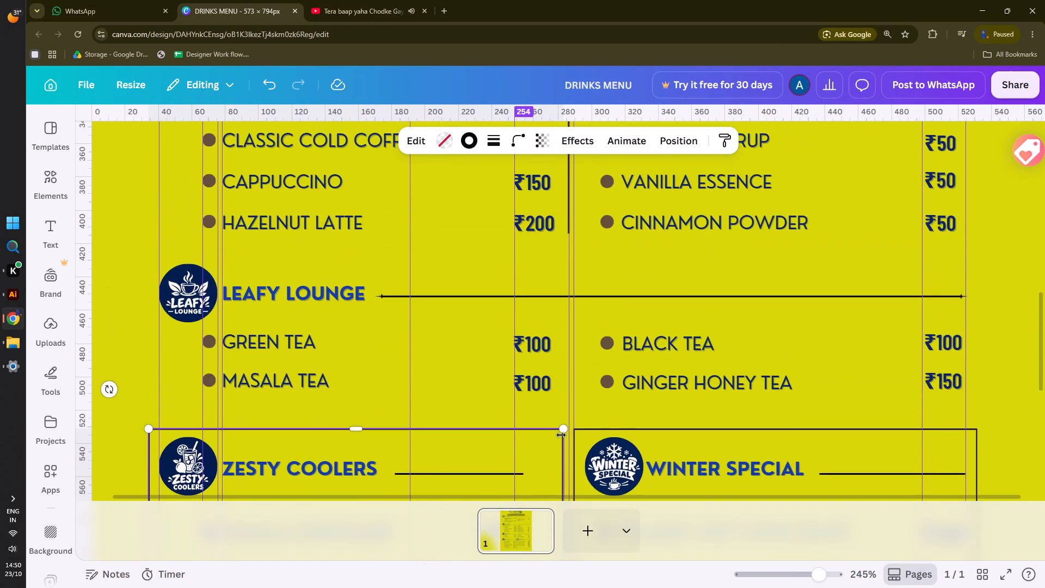
scroll(561, 435, down, 2)
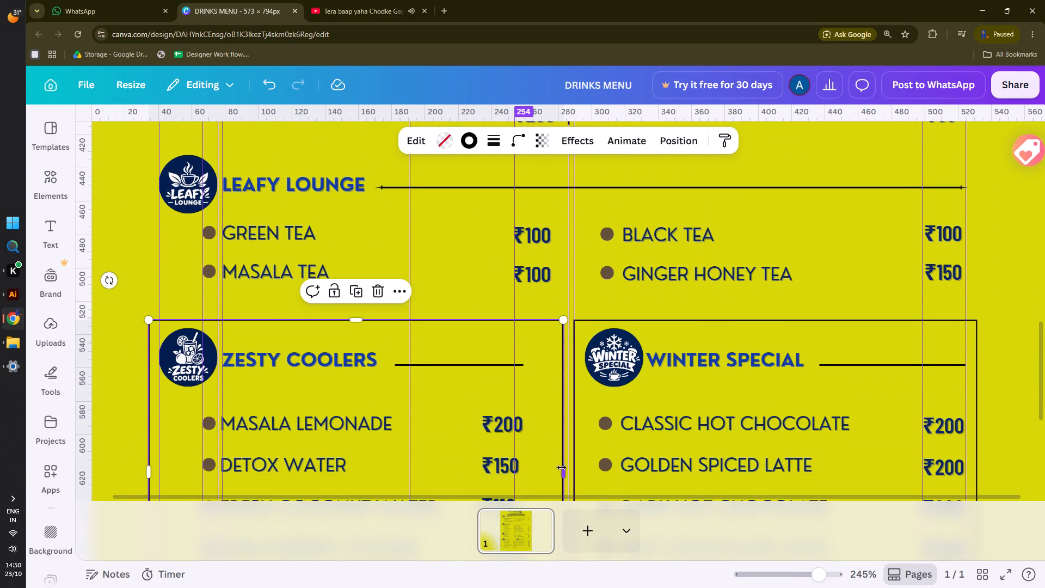
scroll(561, 454, up, 2)
scroll(561, 454, down, 3)
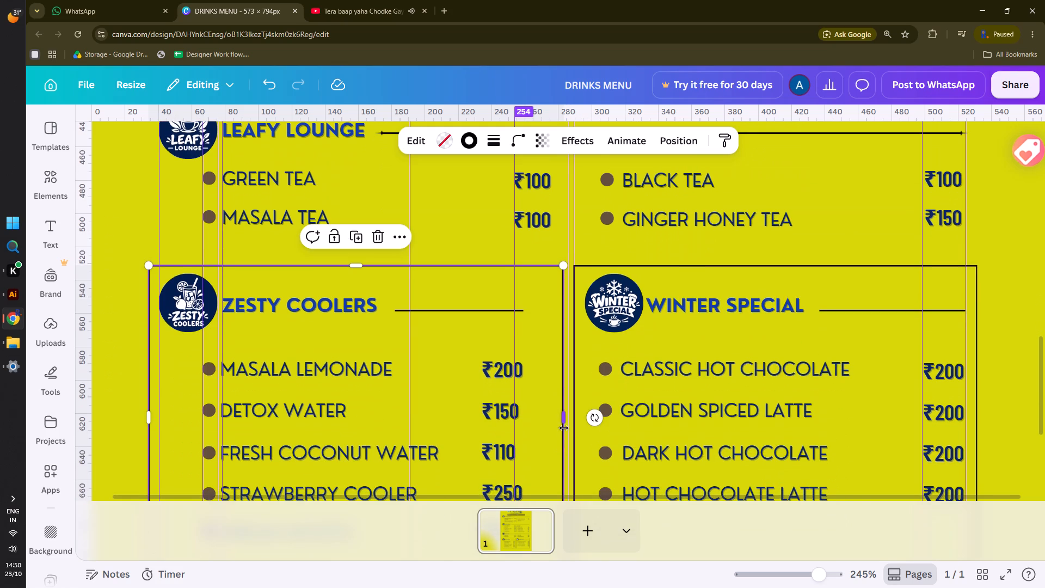
drag(563, 422, 569, 420)
scroll(568, 430, down, 3)
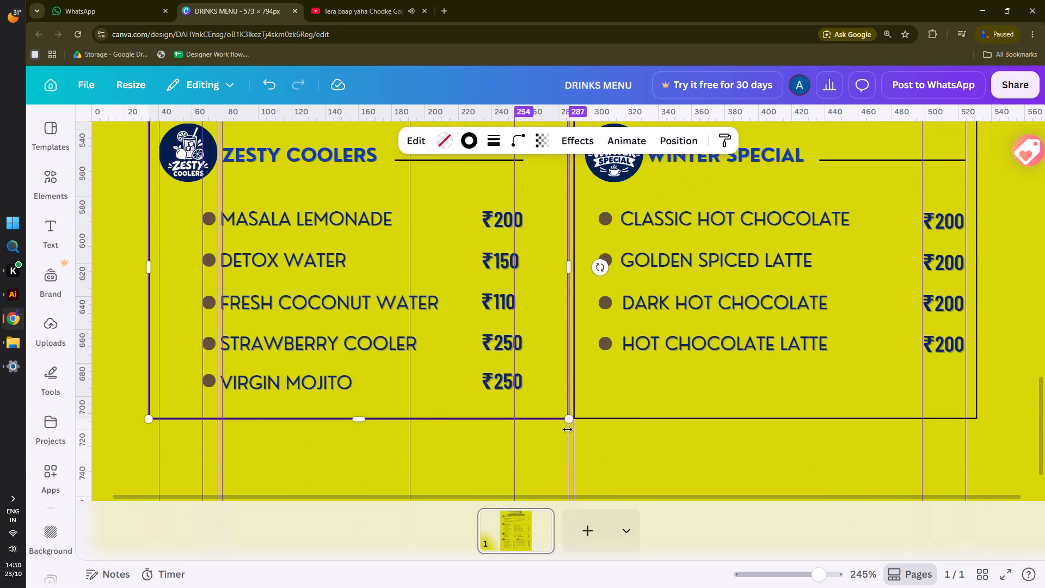
ctrl+scroll(568, 430, down, 5)
click(315, 351)
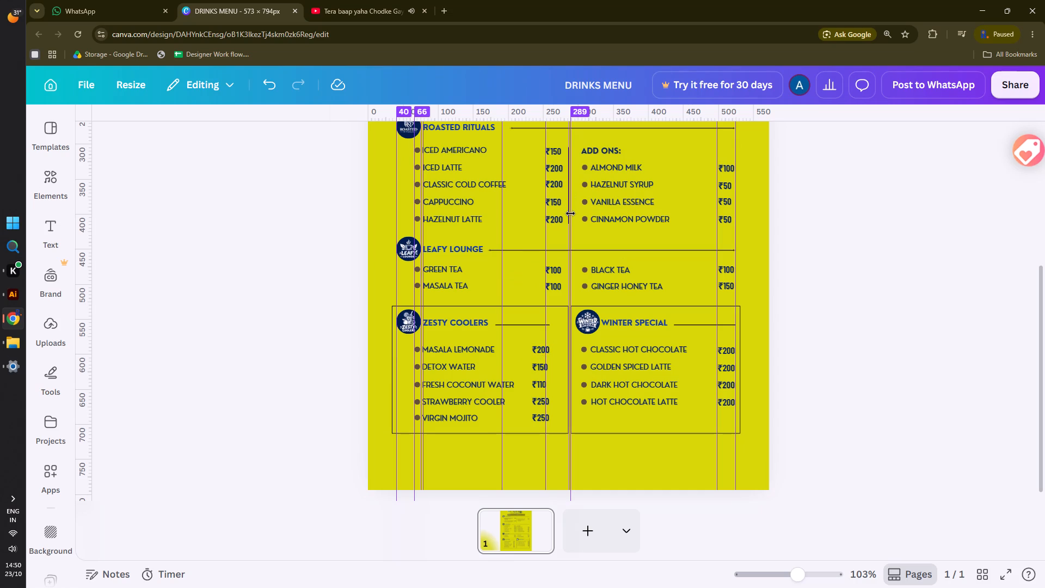
Move the vertical guide at the Winter Special frame's left edge back to 279, along the right edge of the left-column prices.
drag(570, 213, 563, 212)
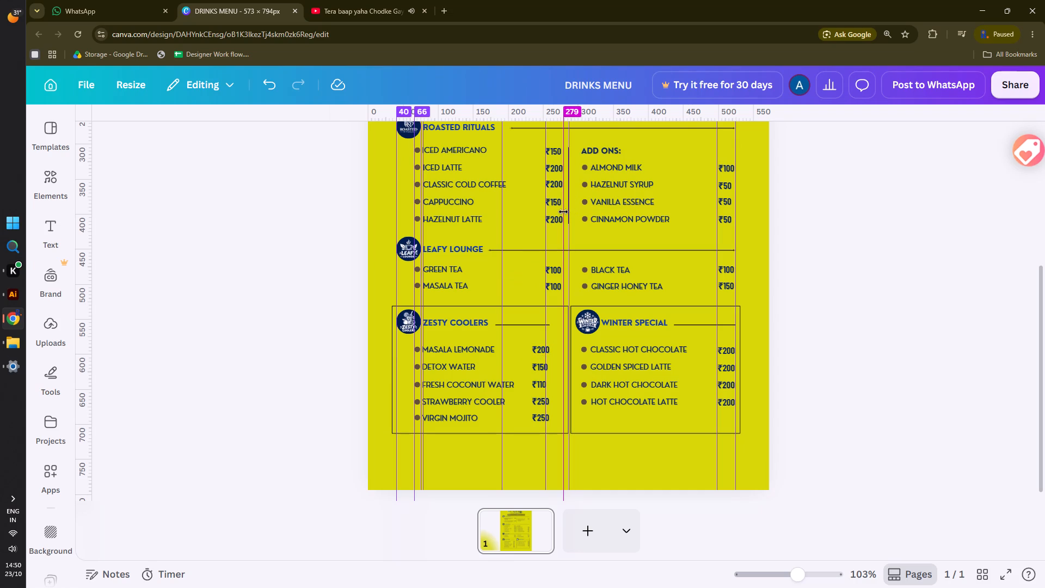
drag(563, 212, 562, 211)
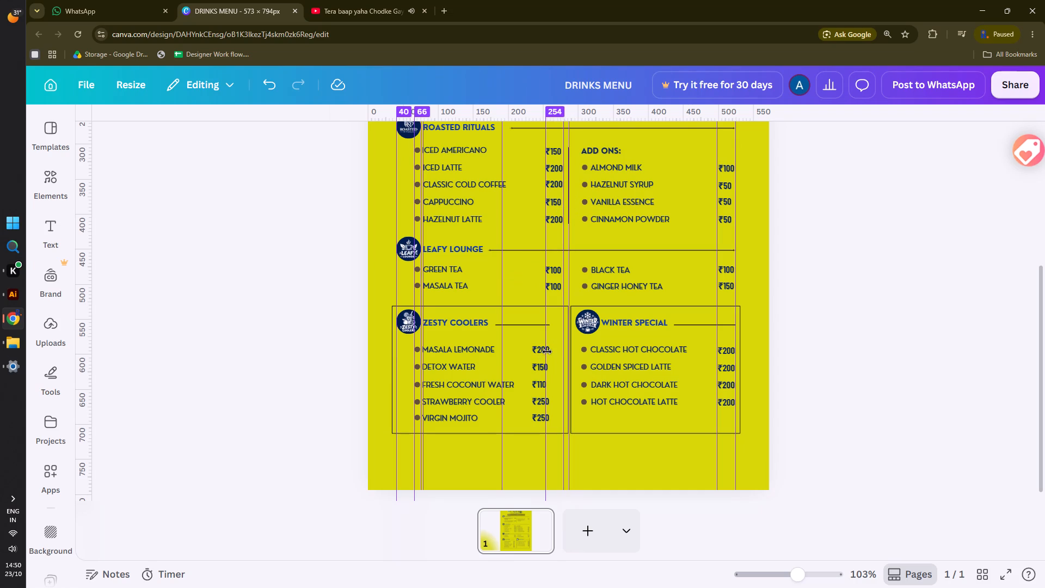
Select all five Zesty Coolers prices and nudge them right together to fit between the two left-column price guides.
click(540, 350)
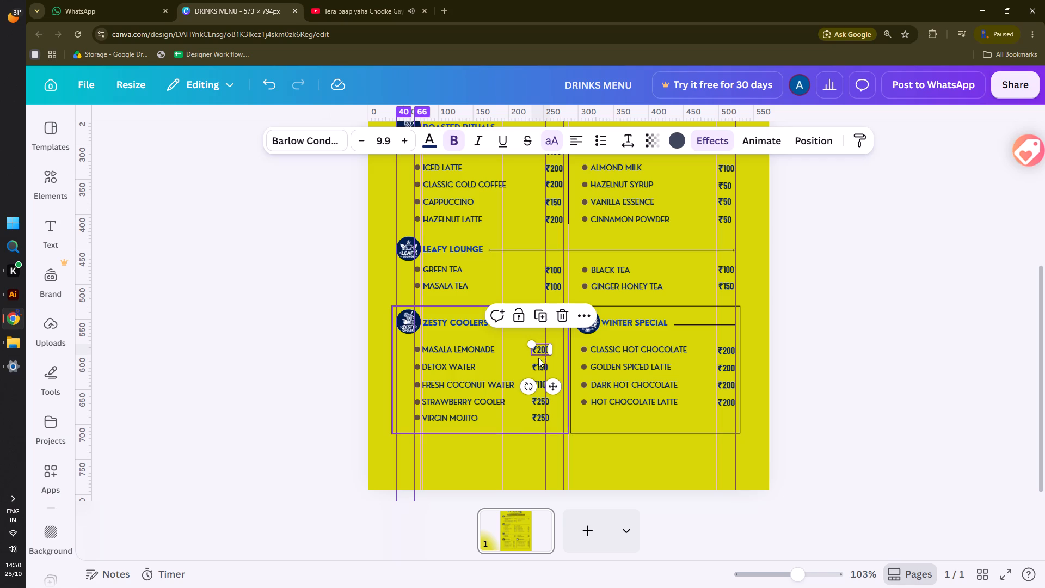
shift+click(539, 364)
shift+click(540, 383)
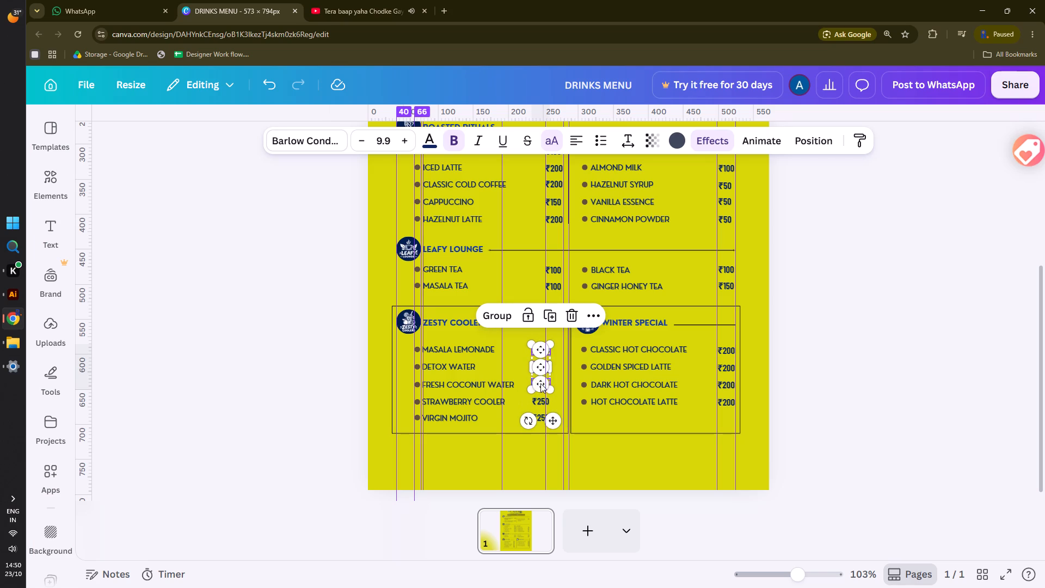
shift+click(540, 402)
shift+click(539, 414)
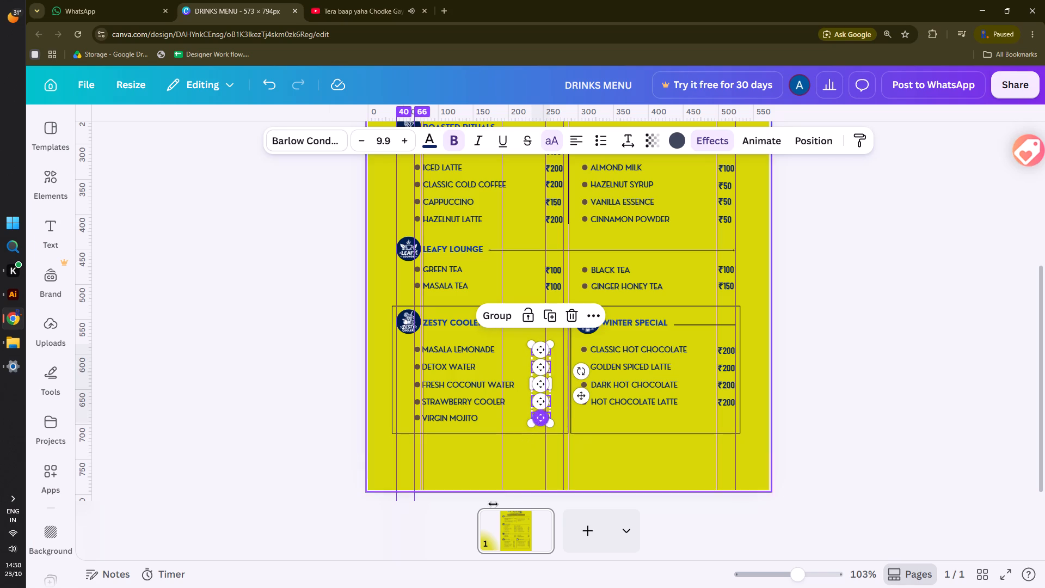
key(Right)
key(Right)
key(Right)
key(Right)
key(Right)
key(Right)
key(Right)
key(Right)
key(Right)
key(Right)
key(Right)
key(Right)
key(Right)
key(Right)
key(Right)
key(Right)
key(Right)
key(Right)
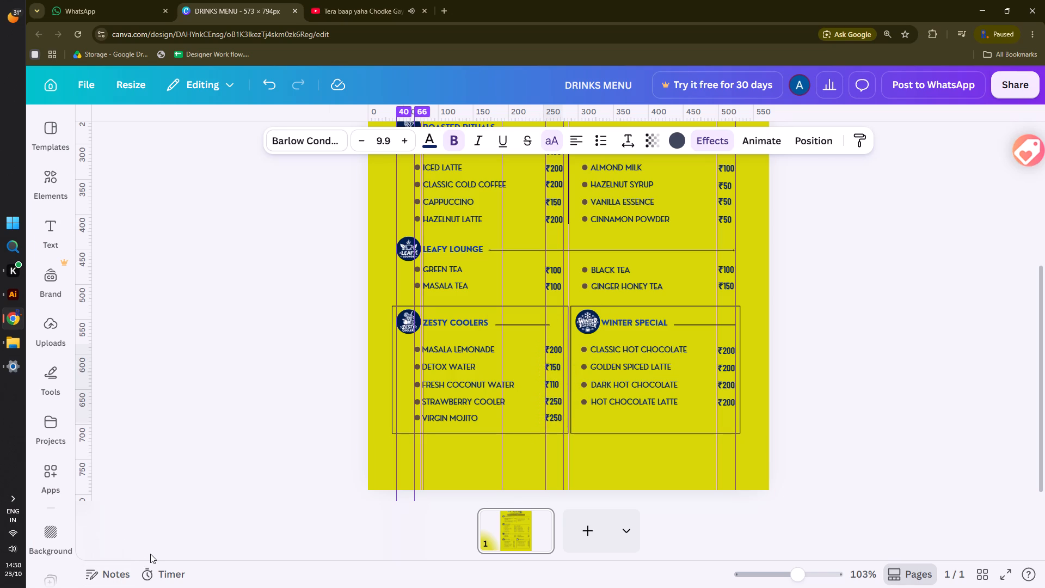
key(Right)
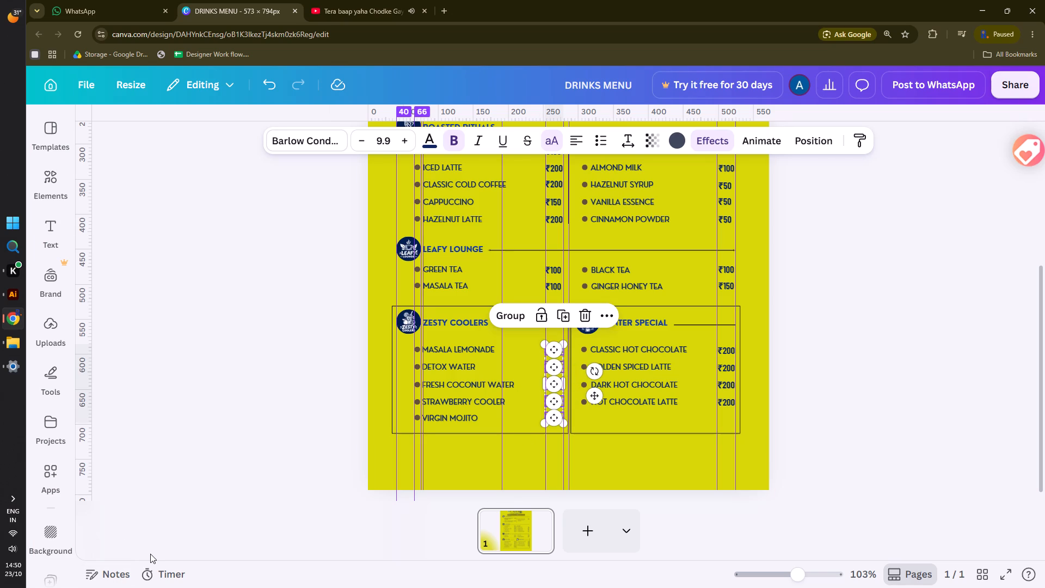
key(Right)
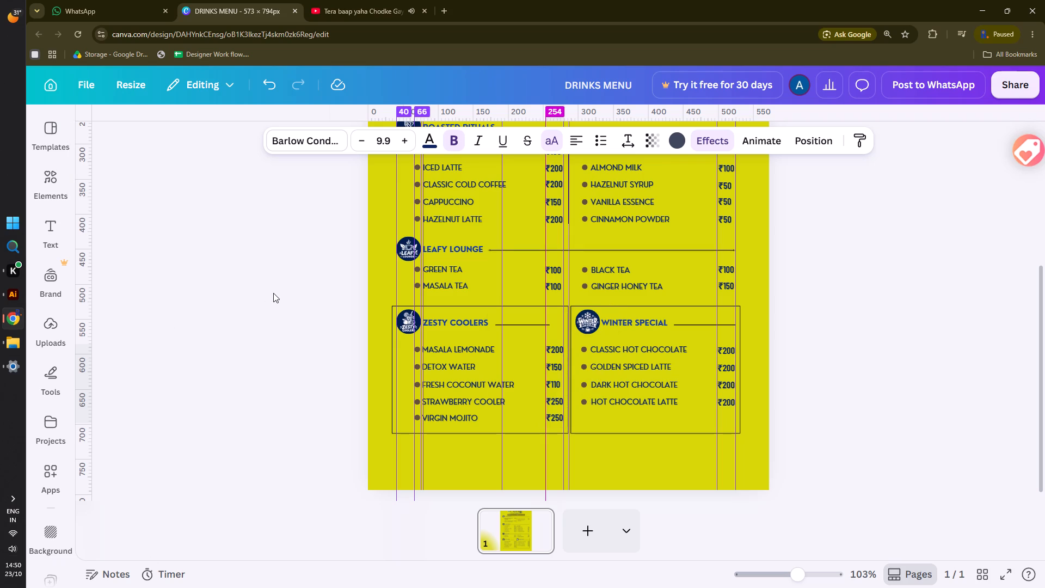
click(276, 290)
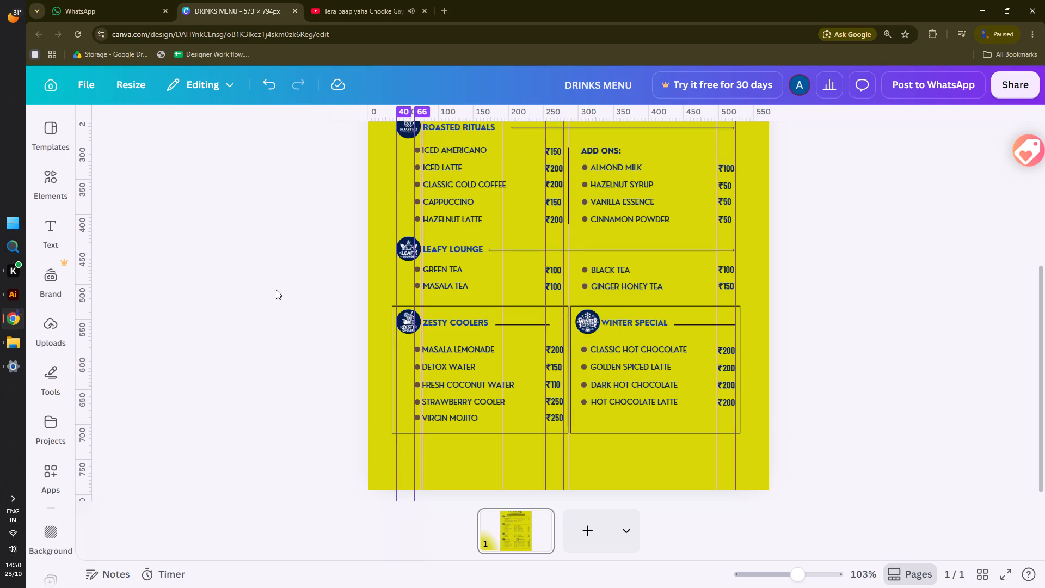
Remove all the vertical guides from the menu page, from the left bullet guides across to the right-hand price guides.
scroll(276, 290, up, 1)
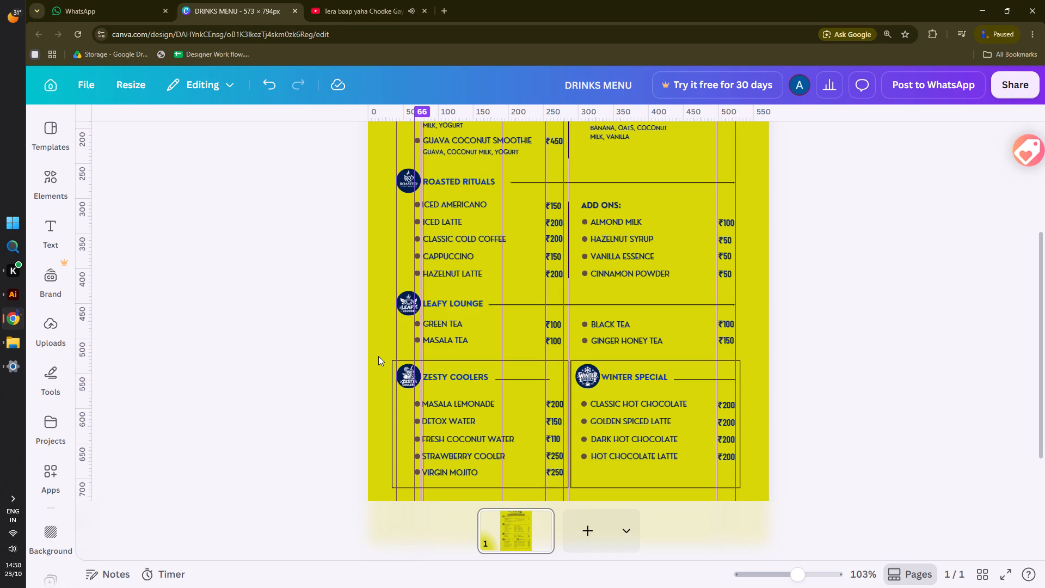
drag(424, 167, 421, 167)
drag(421, 167, 42, 136)
drag(397, 146, 14, 152)
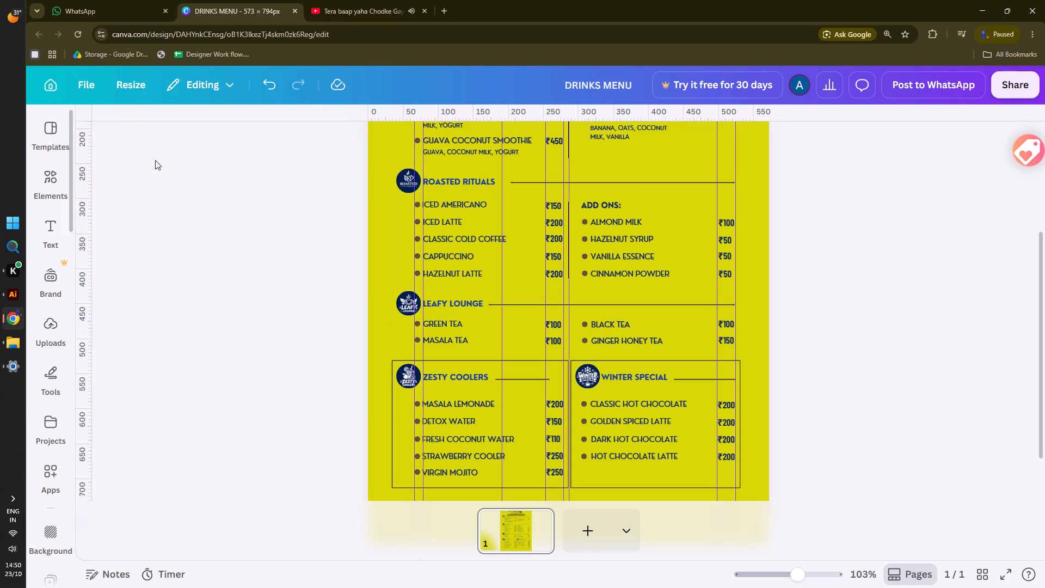
drag(424, 158, 3, 158)
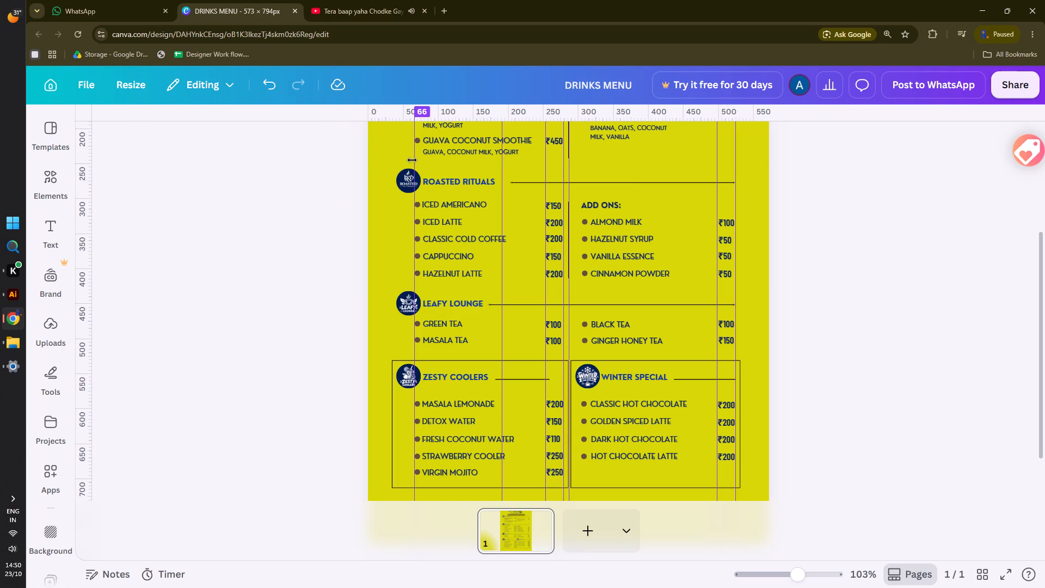
drag(413, 160, 0, 167)
drag(501, 163, 0, 156)
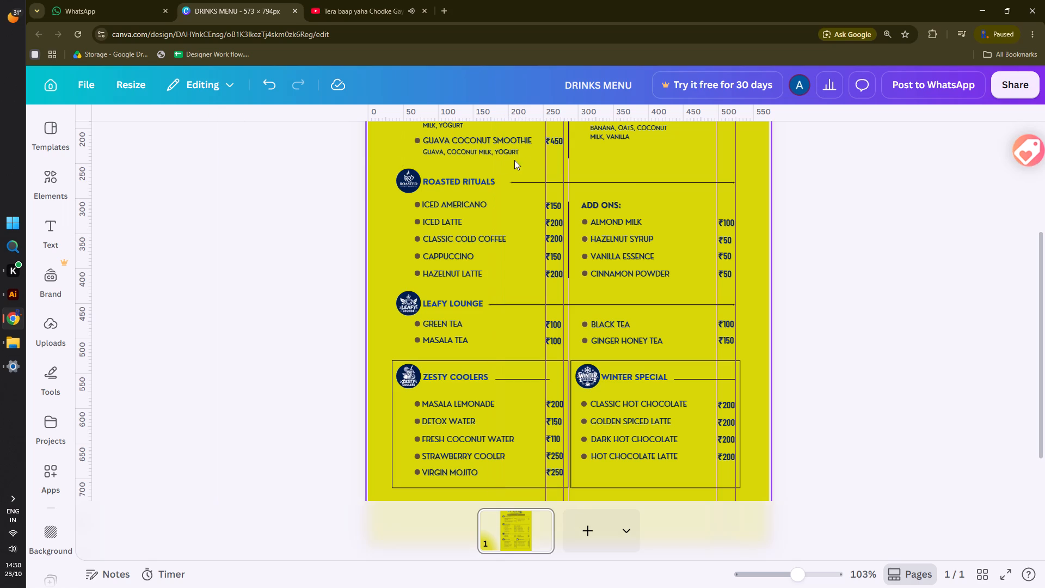
drag(549, 156, 7, 165)
drag(563, 168, 24, 150)
drag(568, 171, 0, 153)
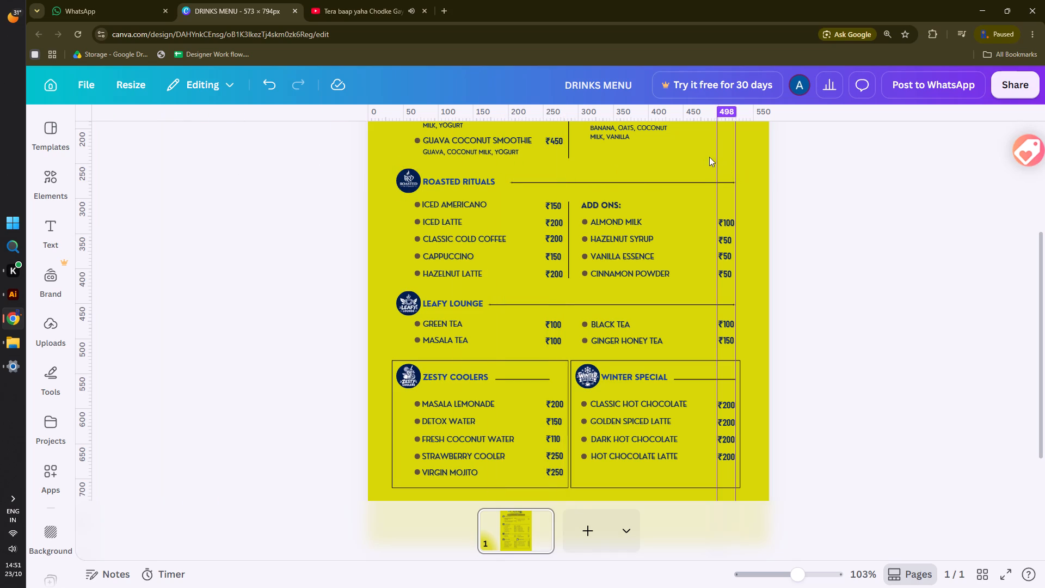
drag(717, 154, 0, 162)
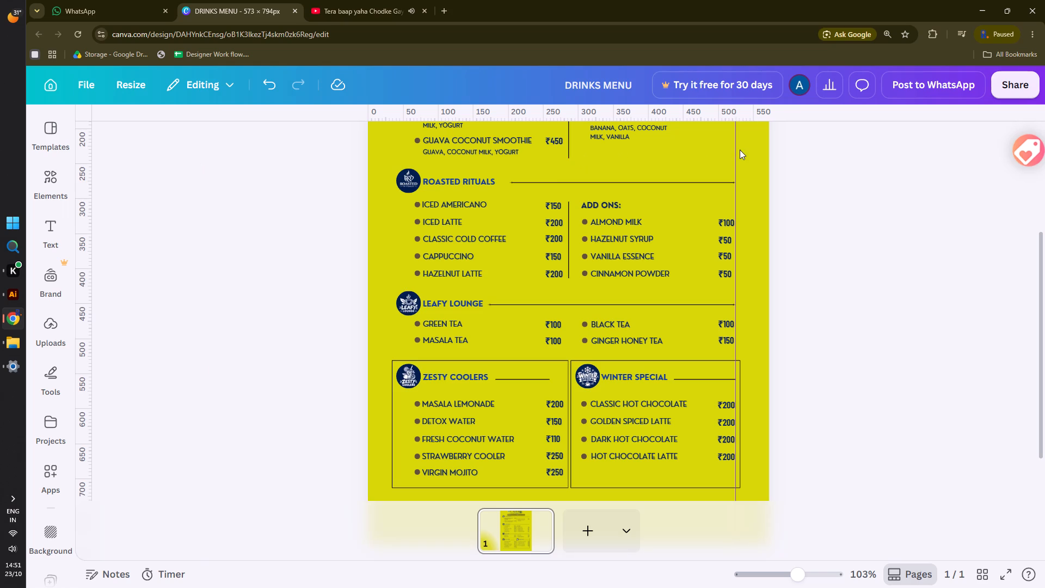
drag(734, 151, 0, 167)
click(890, 280)
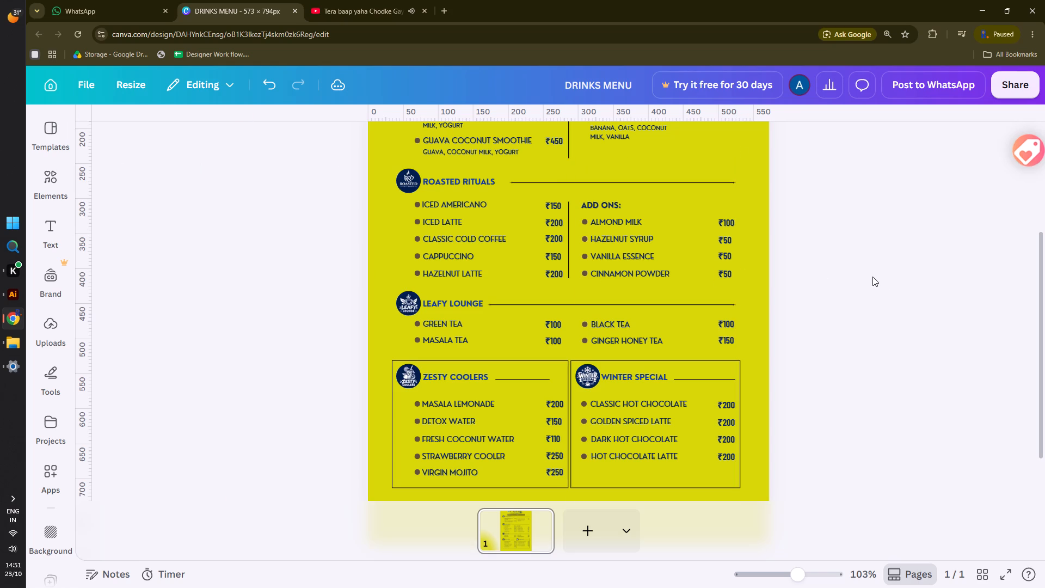
Review the alignment of headings, items, prices and frames across all menu sections, from Smoothie Delight to Winter Special.
scroll(871, 277, up, 2)
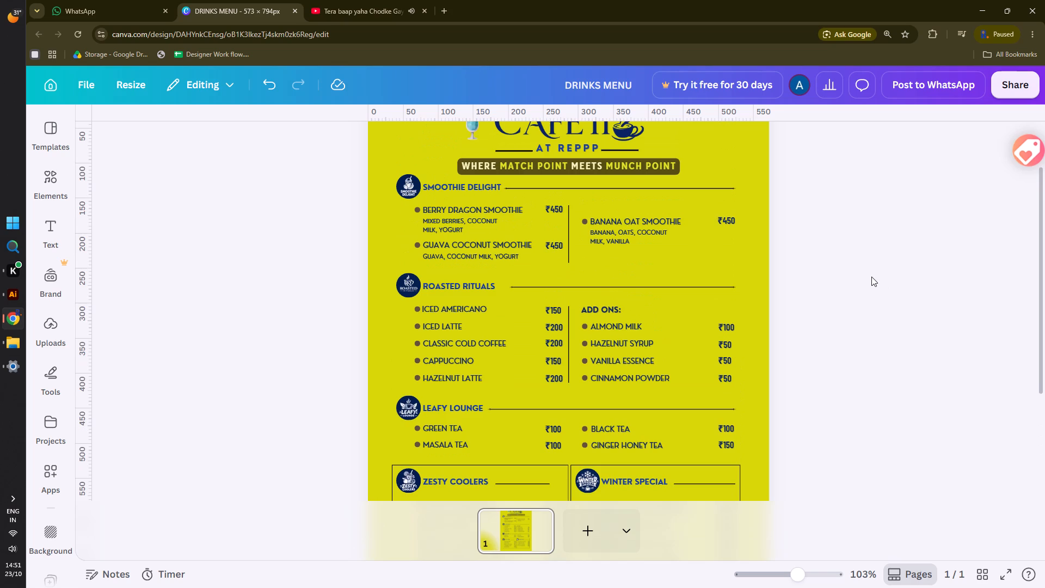
scroll(871, 277, down, 2)
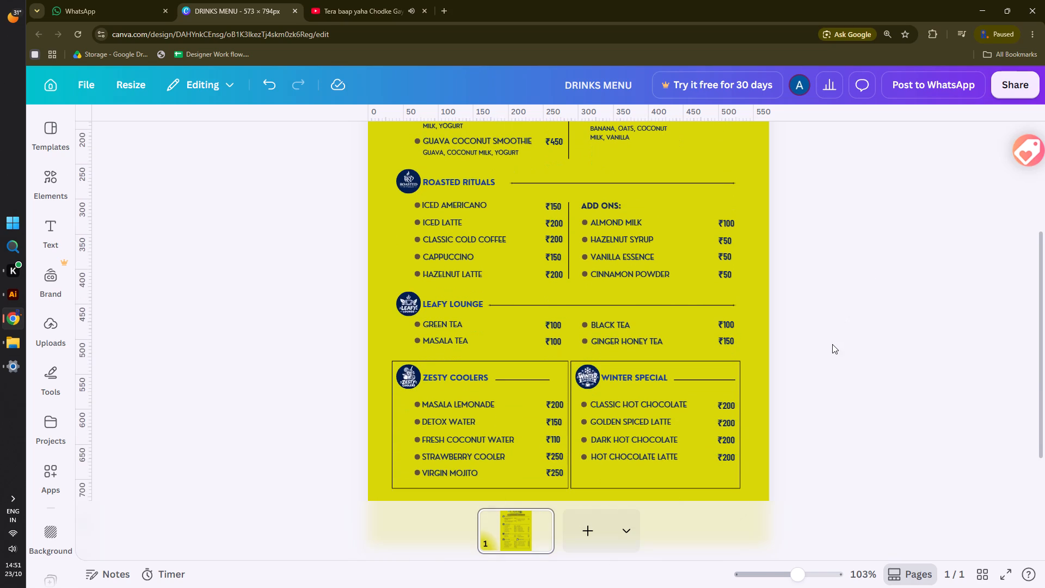
ctrl+scroll(665, 472, up, 5)
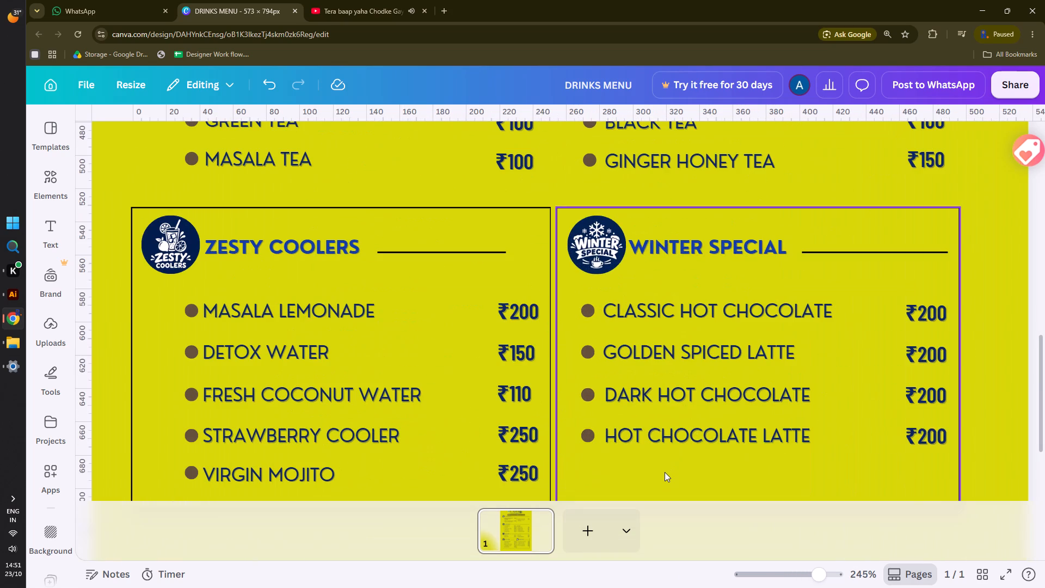
scroll(614, 402, up, 1)
scroll(614, 402, down, 1)
ctrl+scroll(614, 394, down, 2)
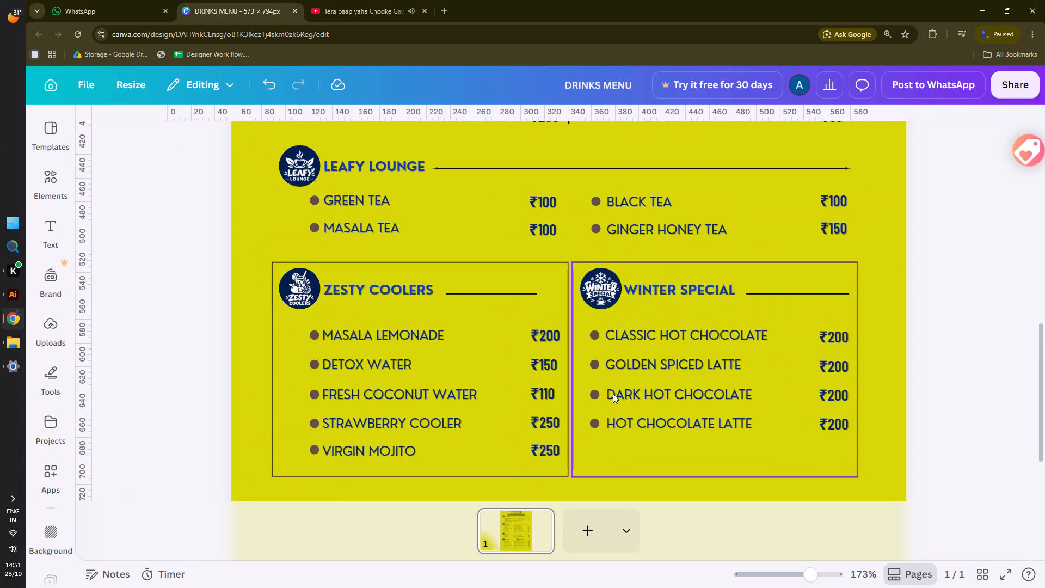
scroll(613, 394, up, 2)
scroll(613, 394, down, 1)
scroll(613, 394, up, 2)
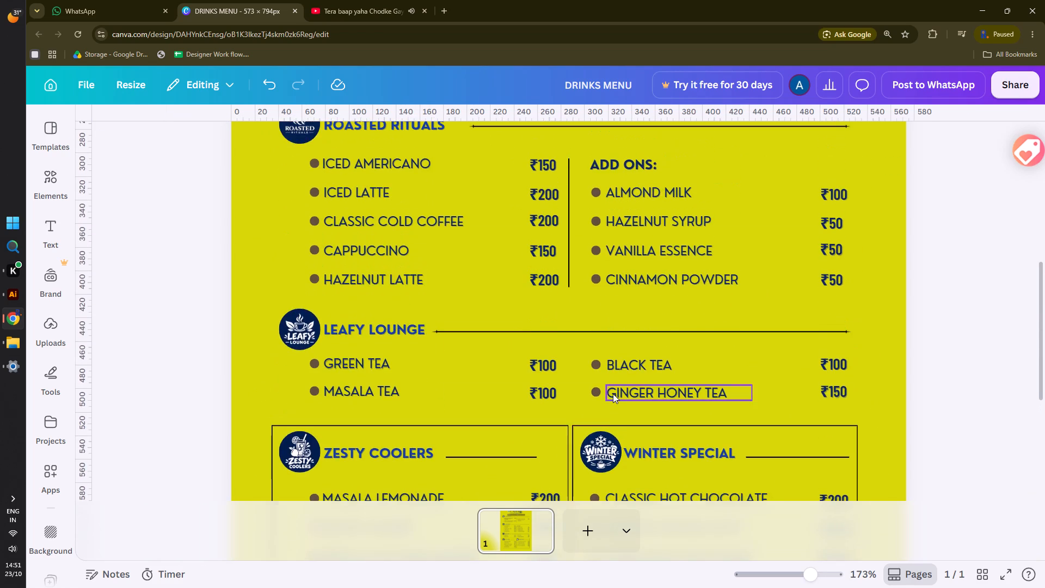
scroll(613, 394, up, 3)
scroll(613, 394, down, 1)
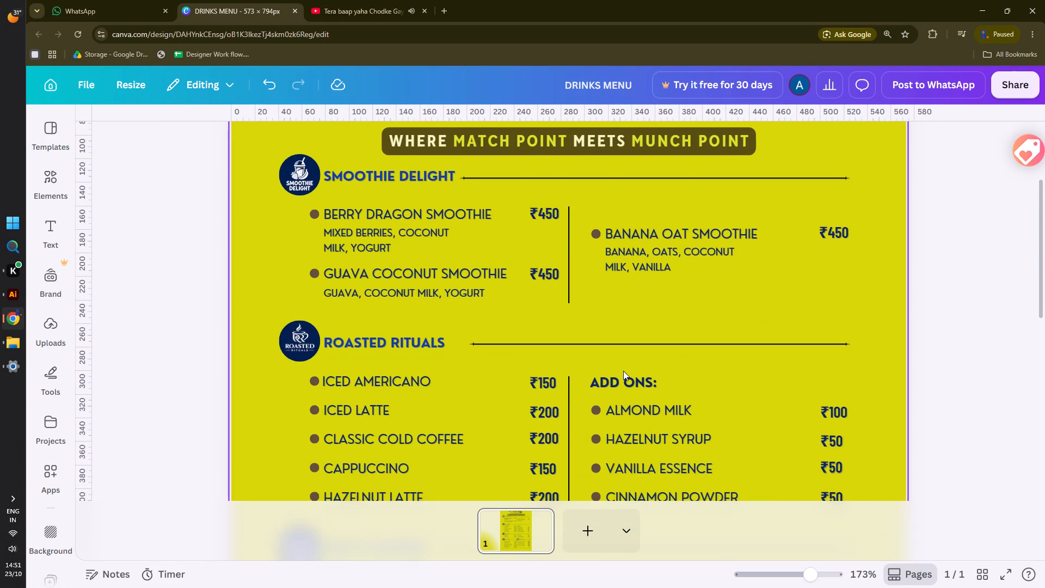
ctrl+scroll(623, 371, down, 2)
scroll(624, 371, down, 2)
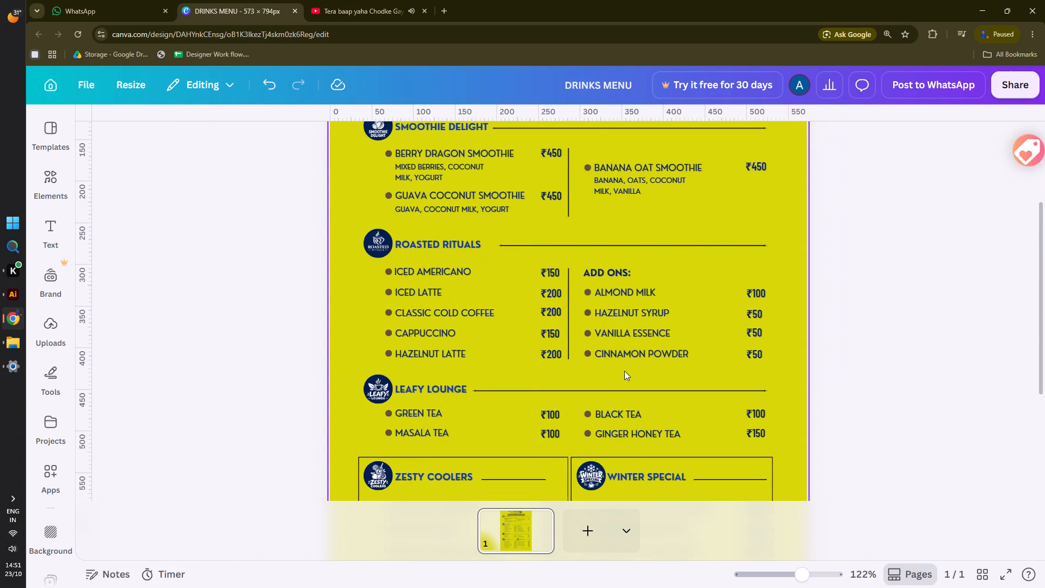
ctrl+scroll(624, 371, down, 1)
scroll(624, 371, down, 1)
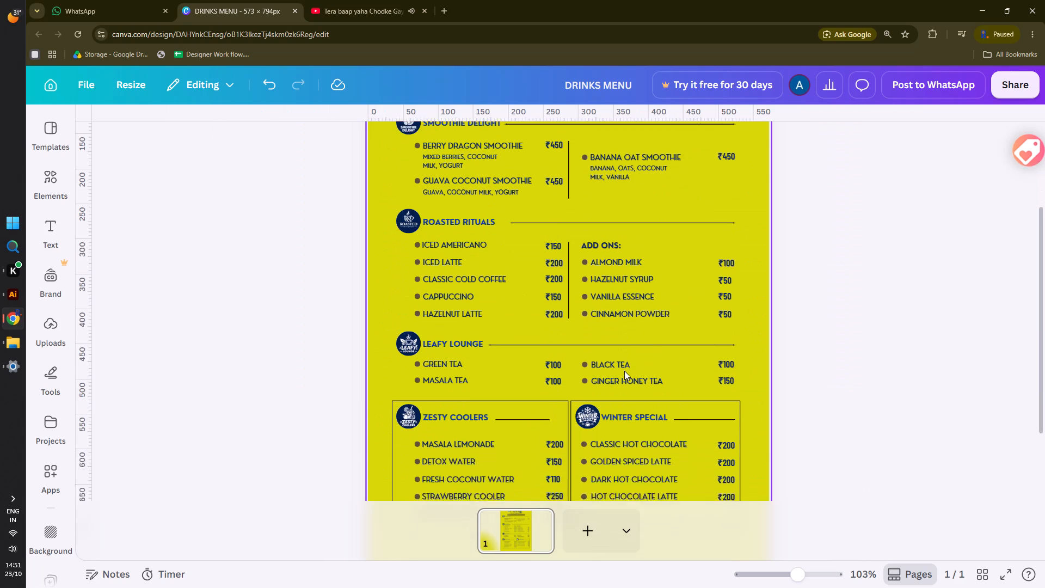
scroll(624, 371, up, 1)
scroll(624, 371, down, 2)
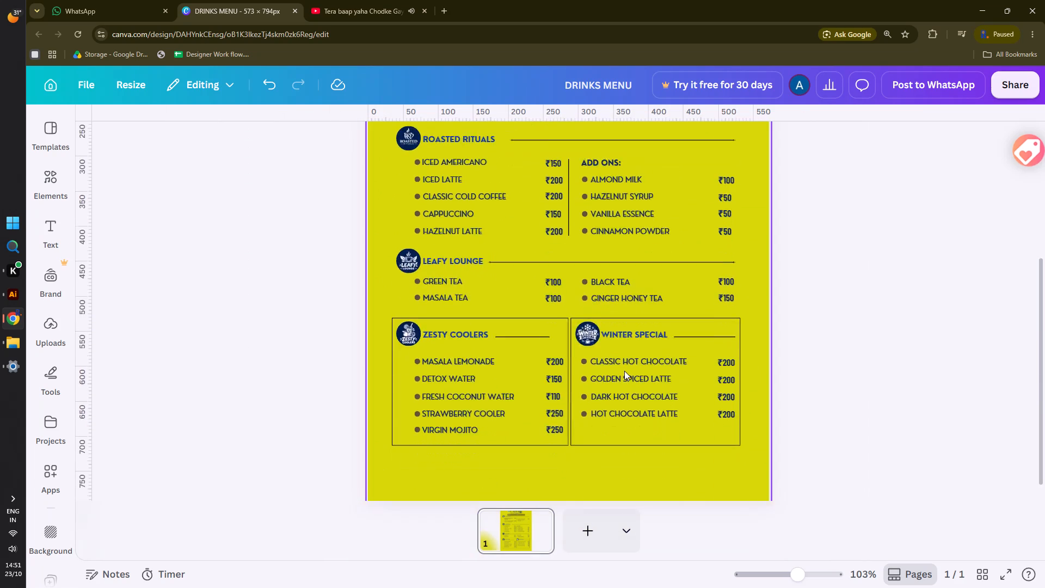
scroll(624, 371, up, 2)
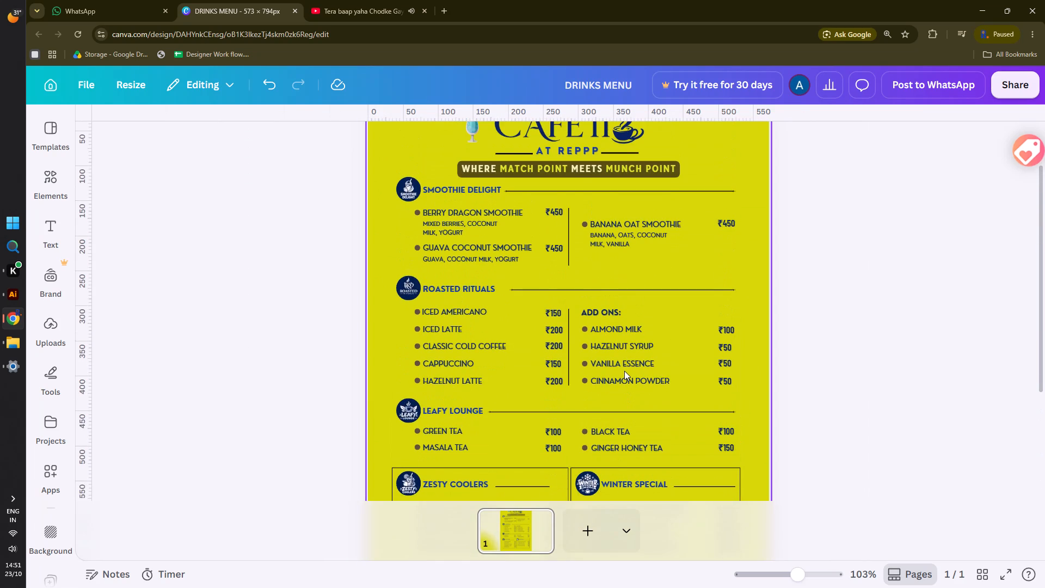
scroll(624, 371, down, 1)
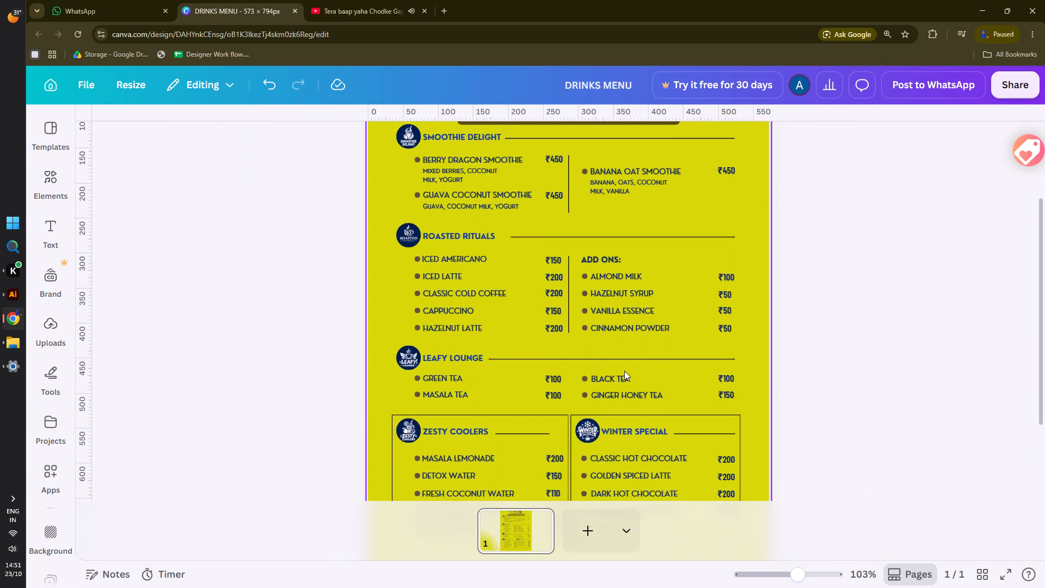
Add a horizontal guide at about 161, along the top of the Berry Dragon Smoothie row.
scroll(608, 171, up, 2)
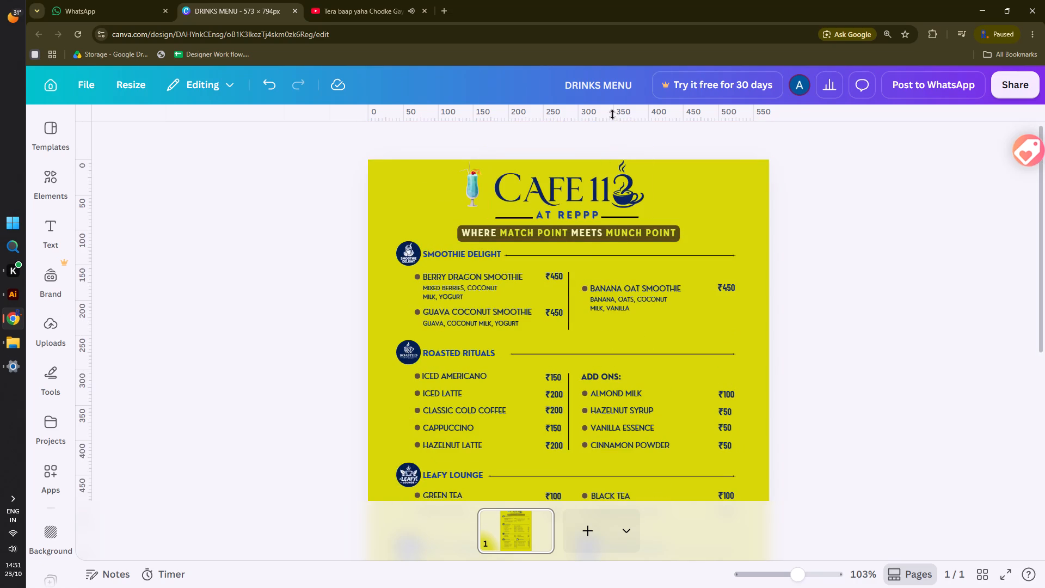
drag(612, 114, 527, 273)
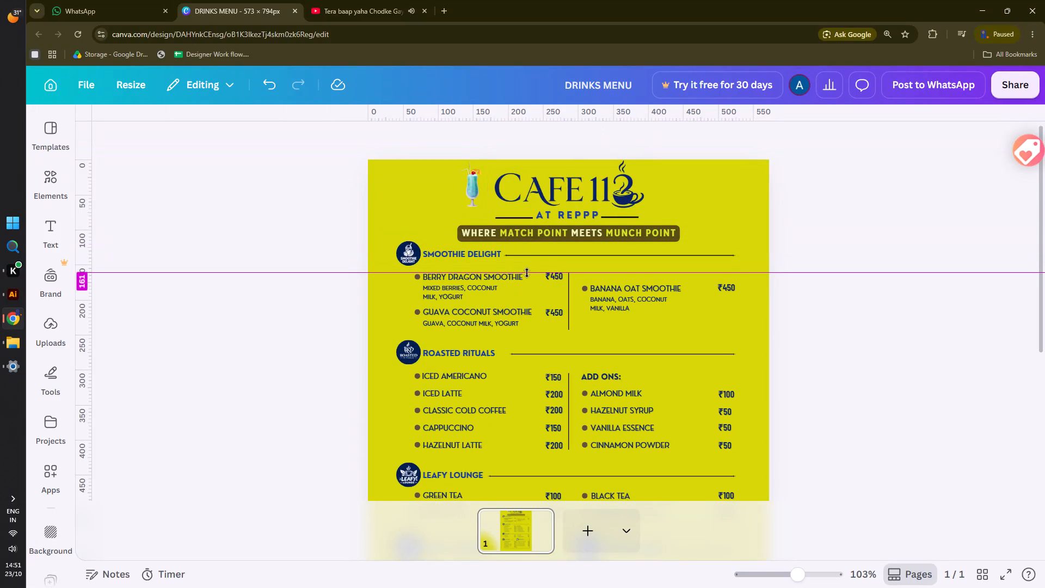
drag(527, 273, 533, 272)
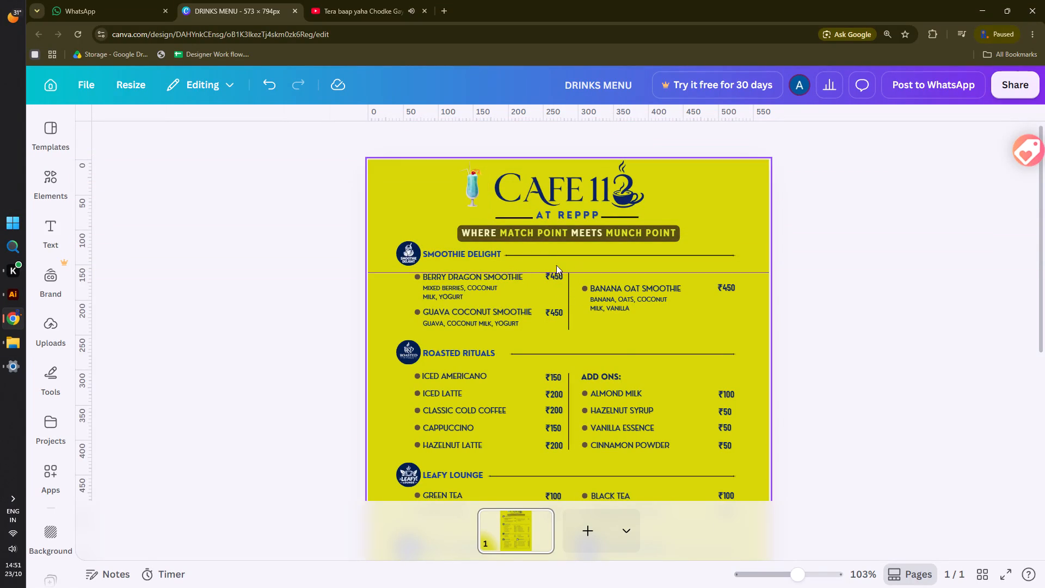
drag(542, 272, 531, 274)
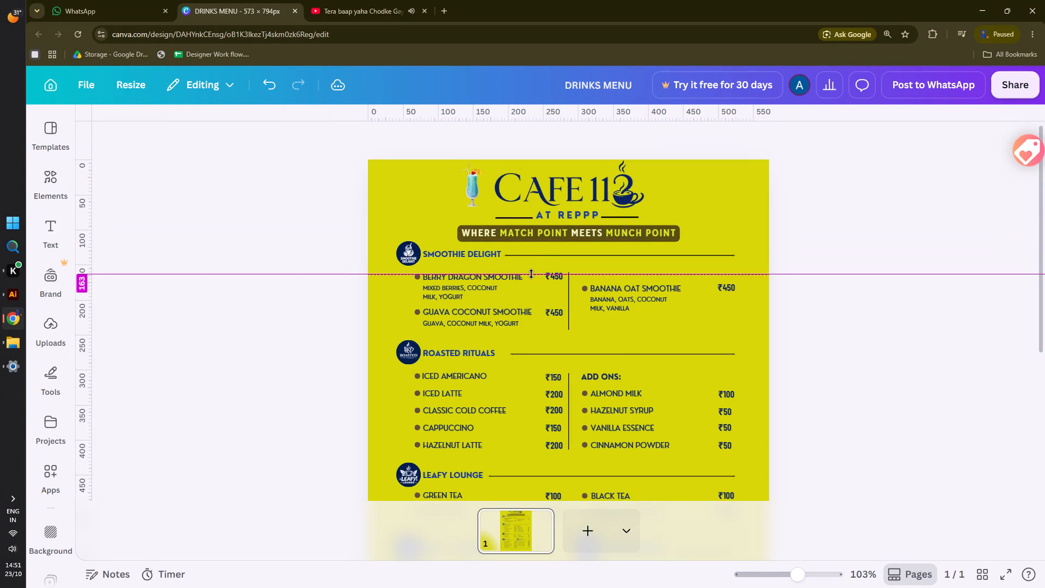
drag(531, 274, 515, 272)
ctrl+scroll(506, 277, up, 7)
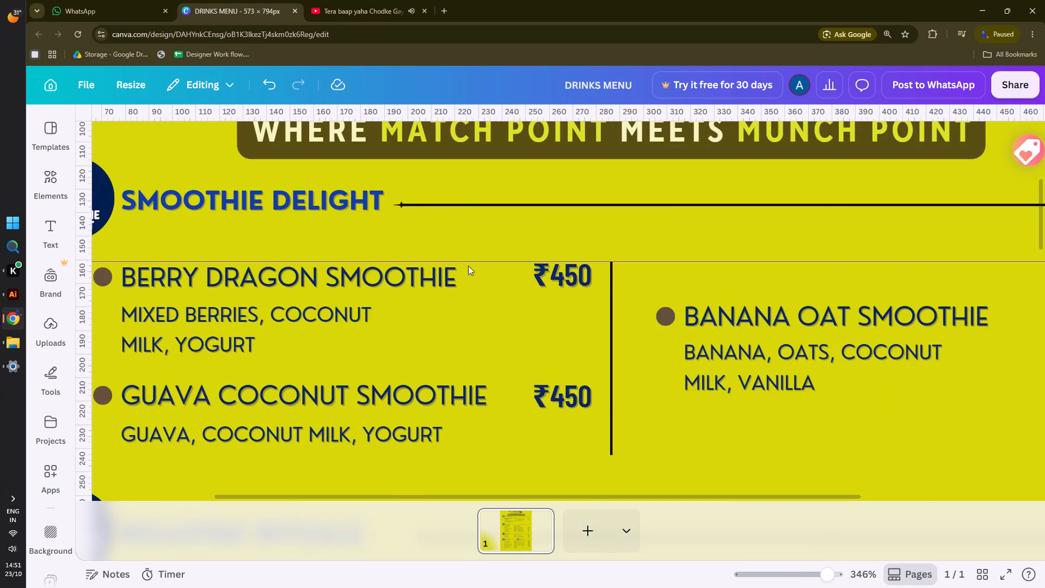
click(468, 264)
Nudge the Banana Oat Smoothie name, description and bullet up together to line up with the Berry Dragon Smoothie row.
scroll(530, 283, down, 4)
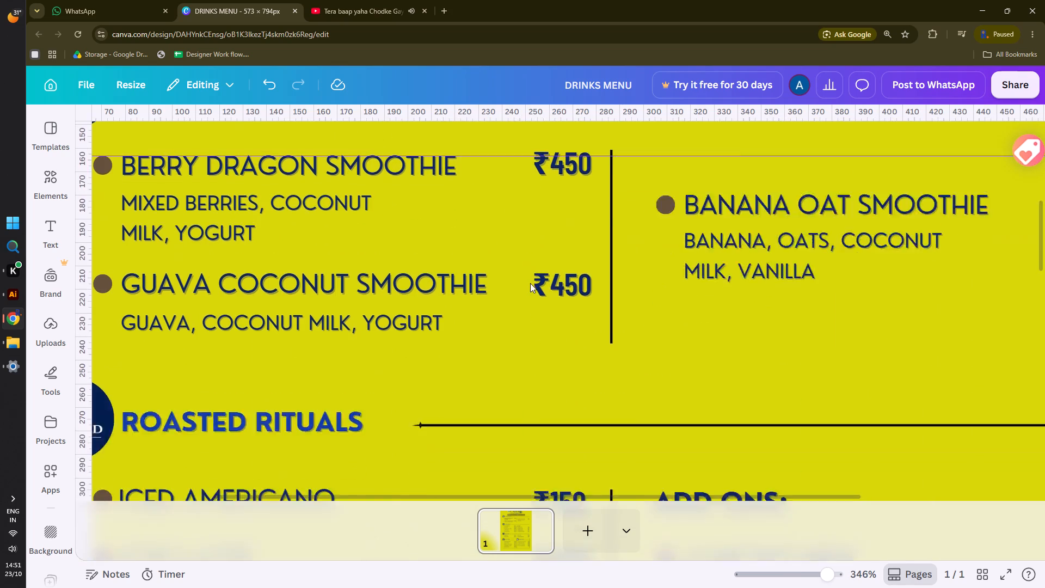
ctrl+scroll(551, 291, down, 4)
scroll(586, 297, up, 2)
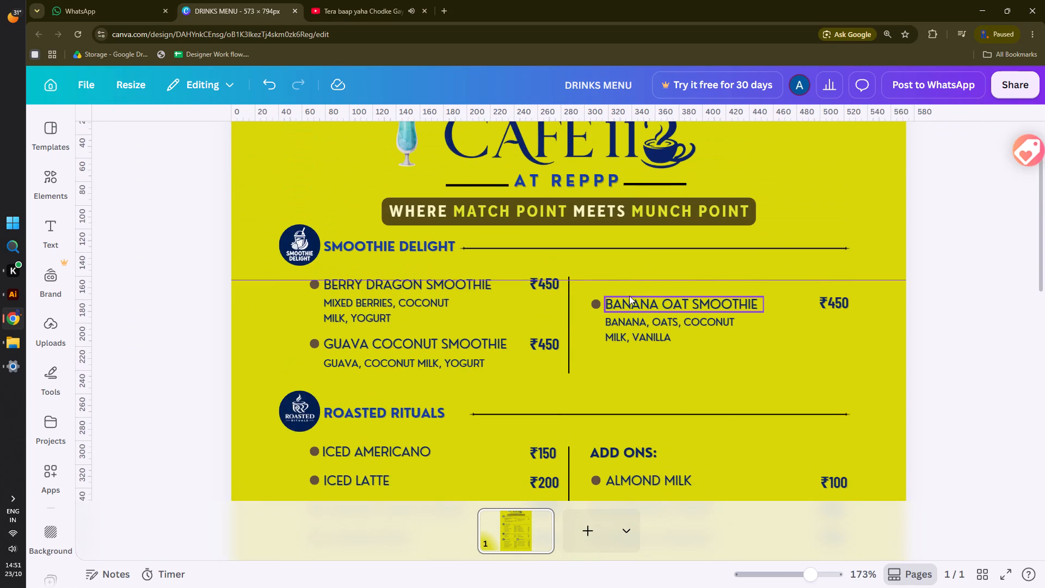
click(638, 297)
shift+click(634, 326)
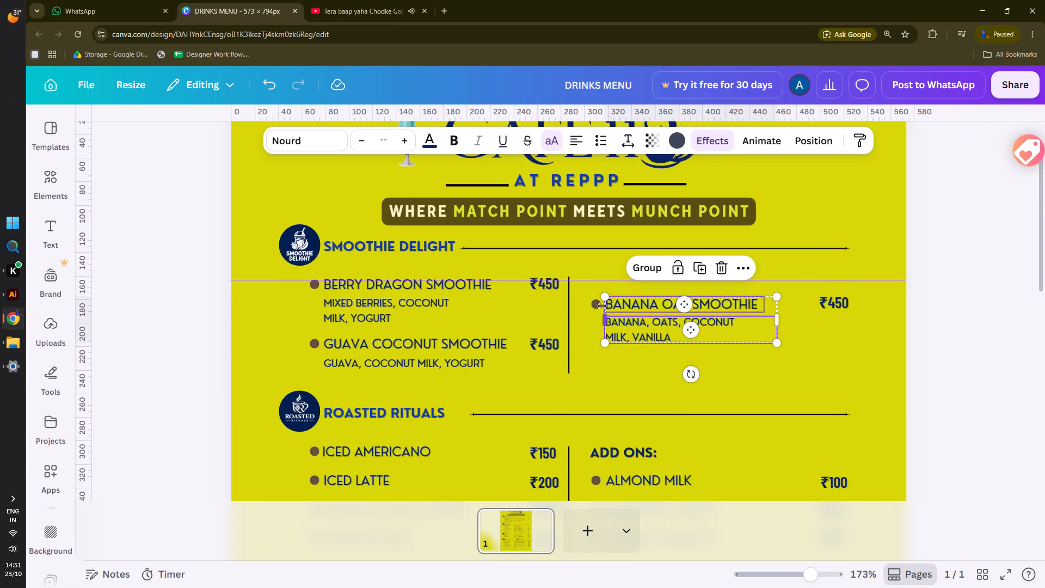
shift+click(597, 305)
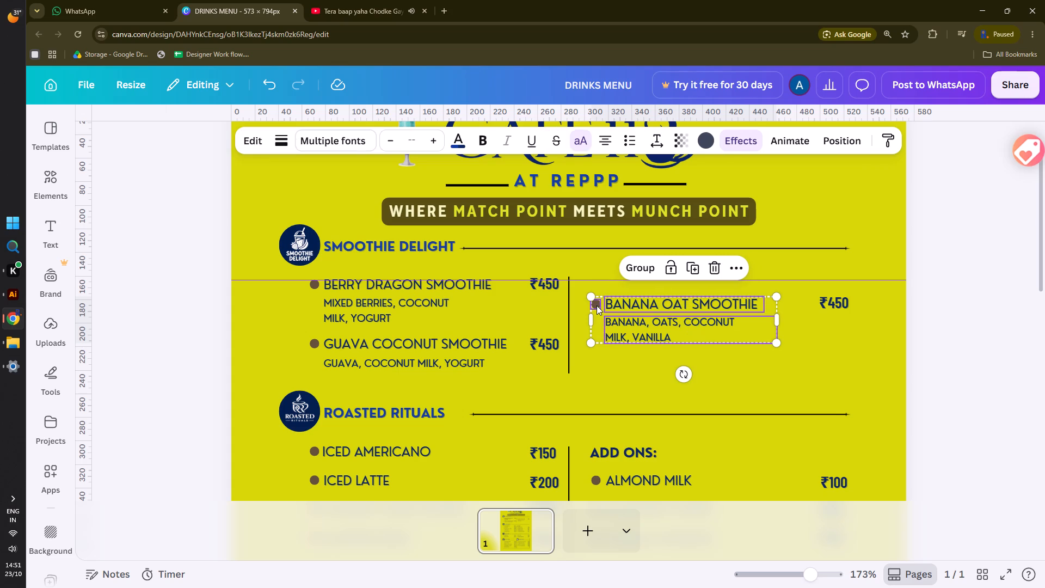
key(Up)
key(Up)
key(Up)
key(Up)
key(Up)
key(Up)
key(Up)
key(Up)
key(Up)
key(Up)
key(Up)
key(Up)
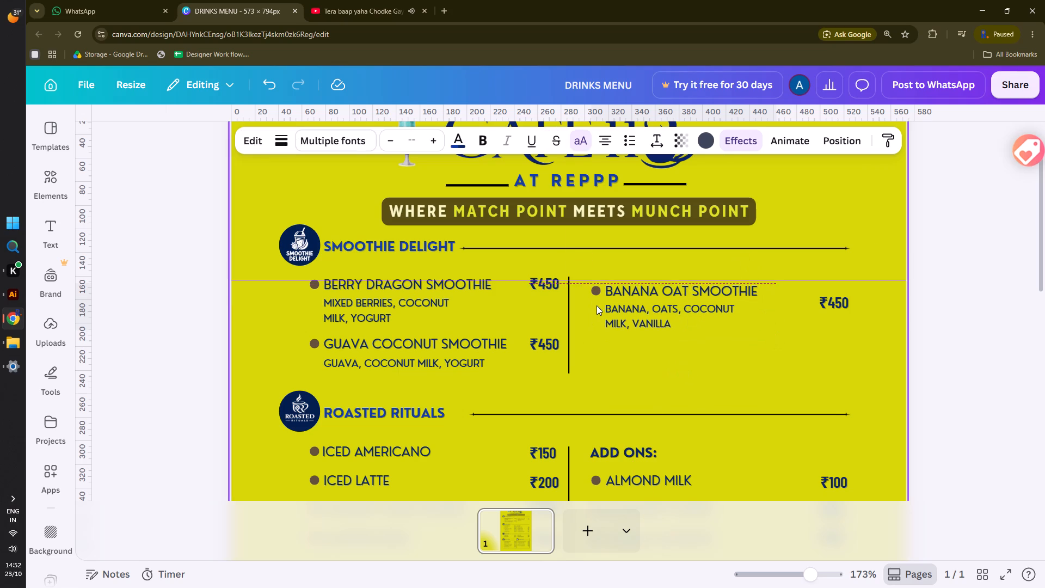
key(Up)
key(Up)
key(Up)
key(Up)
key(Up)
key(Up)
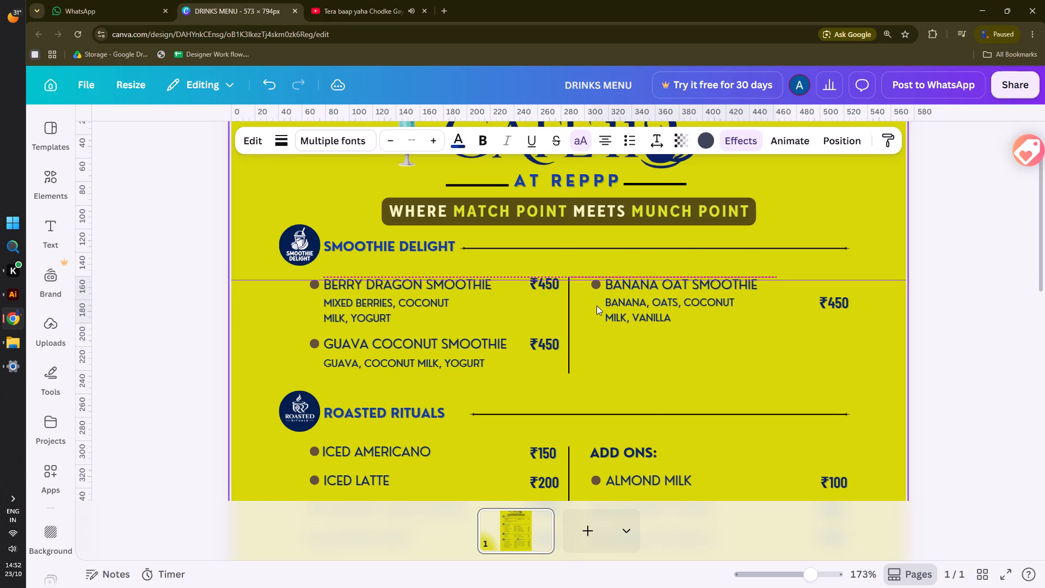
click(944, 330)
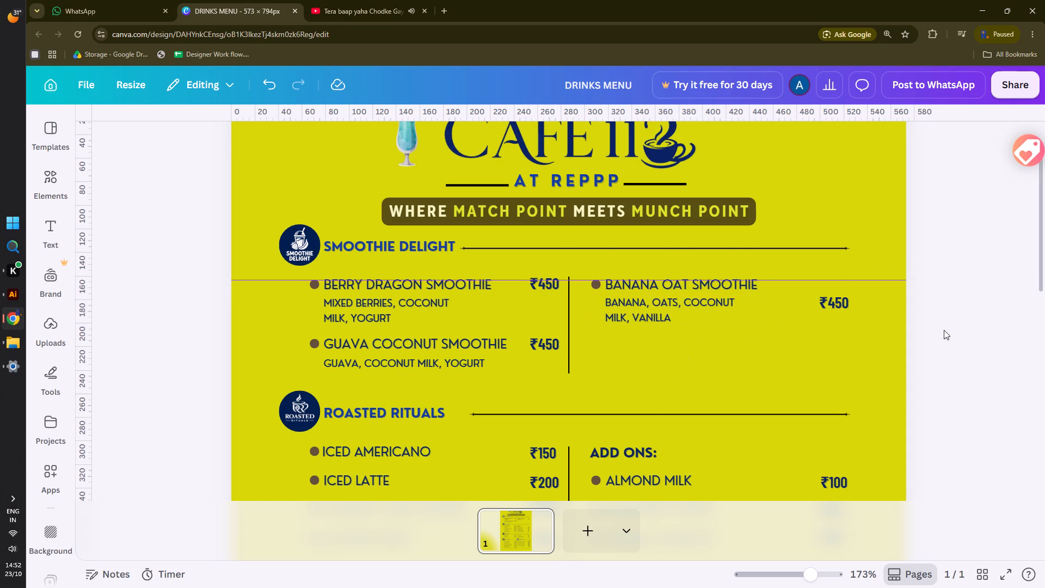
Nudge the Banana Oat Smoothie price up to line up with the Berry Dragon Smoothie price, then deselect it.
click(827, 305)
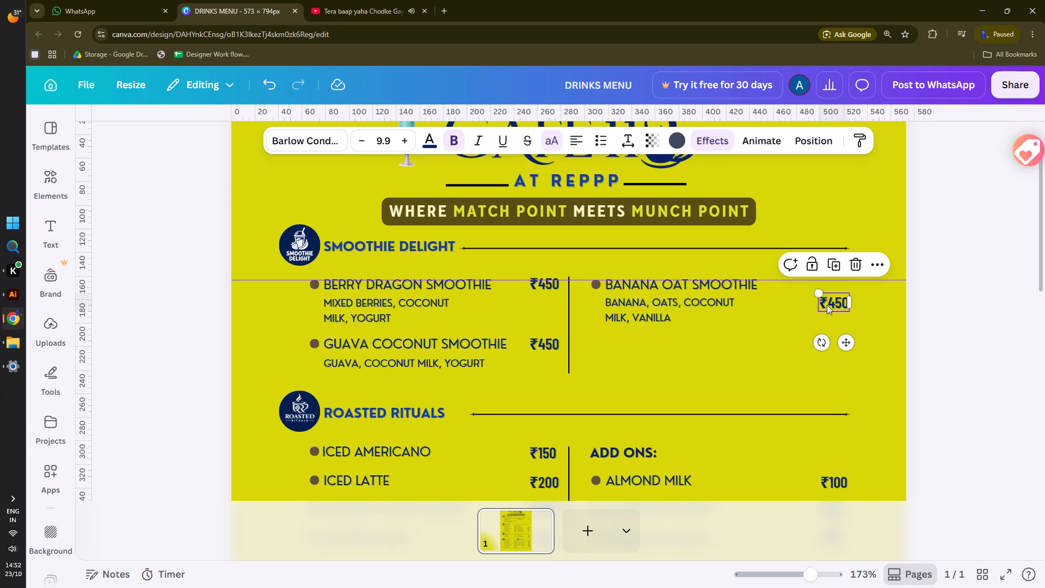
key(Up)
key(Up)
key(Up)
key(Up)
key(Up)
key(Up)
key(Up)
key(Up)
key(Up)
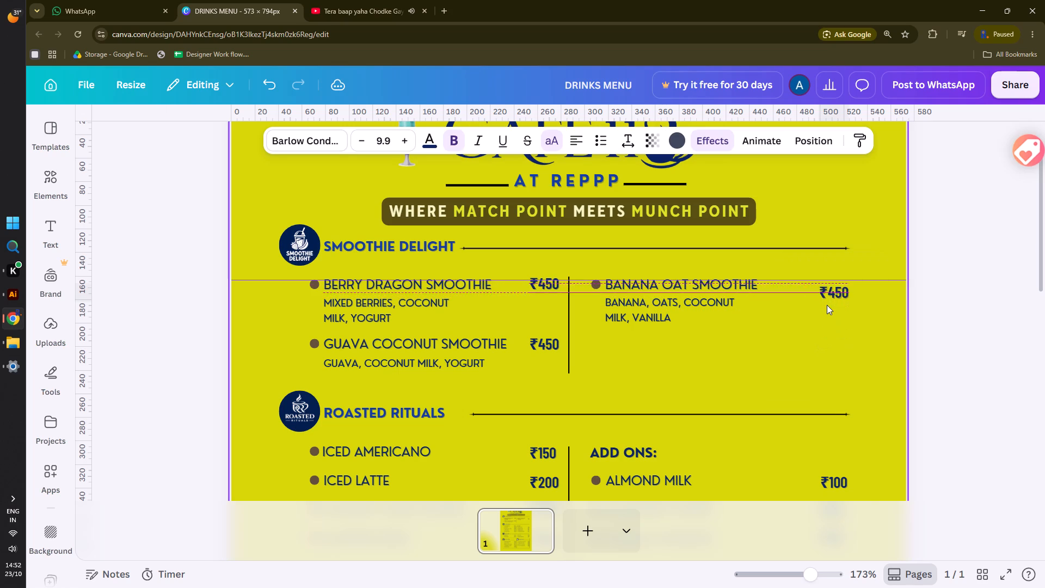
key(Up)
key(Up)
key(Up)
key(Up)
key(Up)
key(Up)
key(Up)
key(Up)
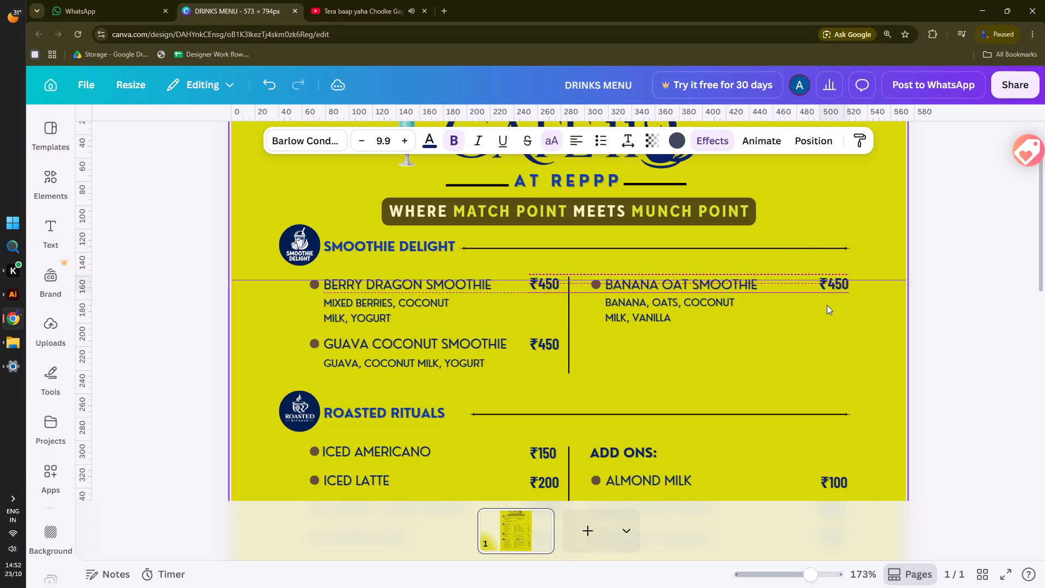
click(957, 308)
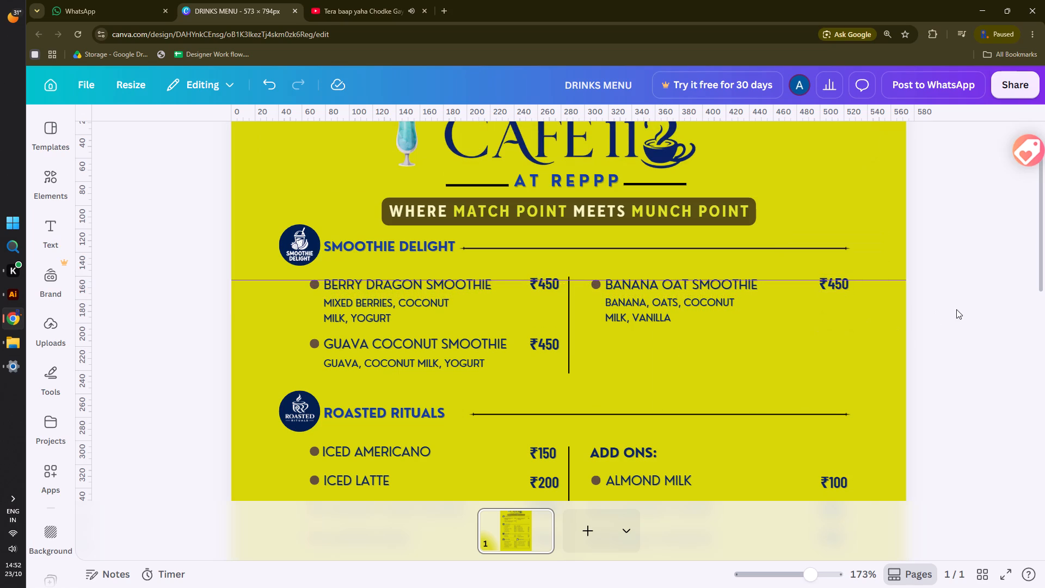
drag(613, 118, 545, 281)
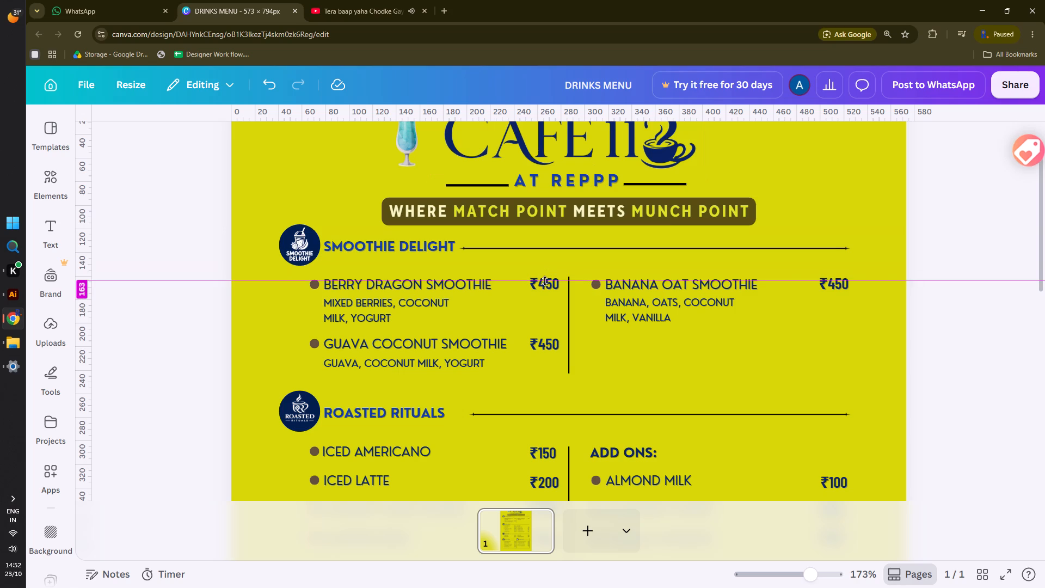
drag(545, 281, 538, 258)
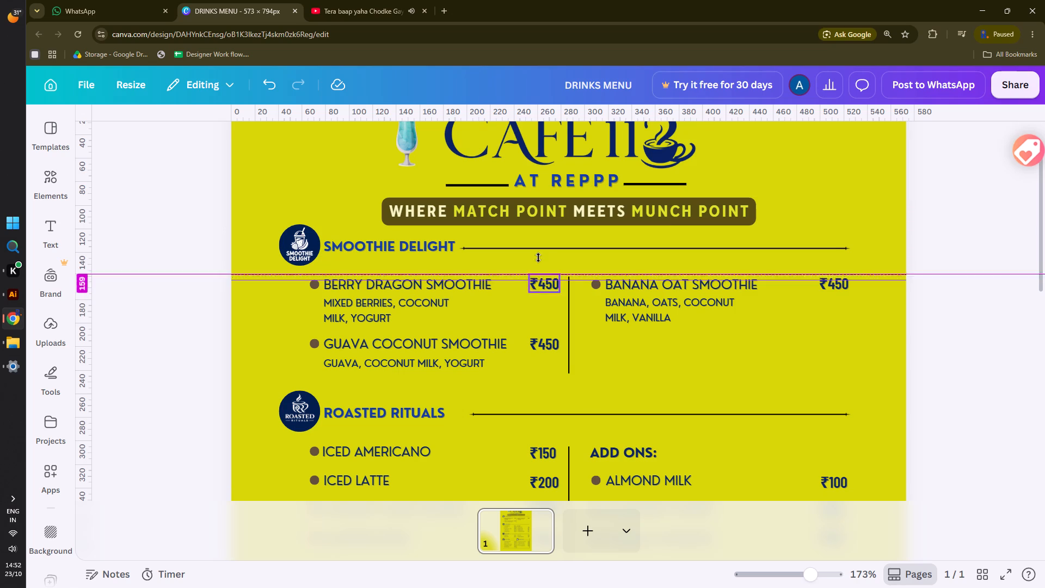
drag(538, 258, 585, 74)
Remove the horizontal guide along the top of the Berry Dragon Smoothie row.
drag(588, 278, 583, 0)
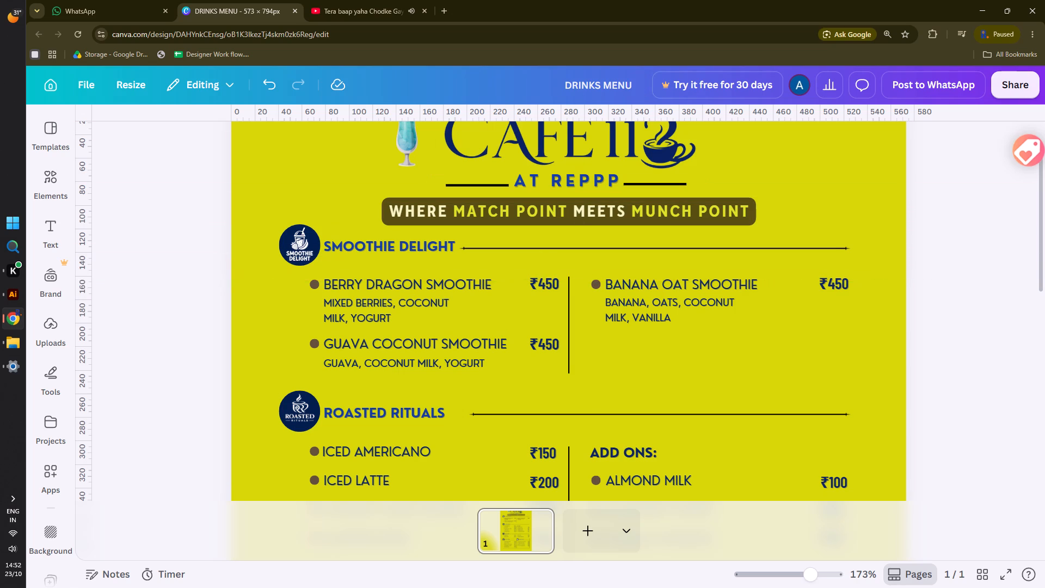
drag(583, 0, 591, 0)
click(974, 279)
Review the whole menu's row and column alignment from the Cafe 112 header down to the Zesty Coolers and Winter Special frames.
ctrl+scroll(961, 308, down, 4)
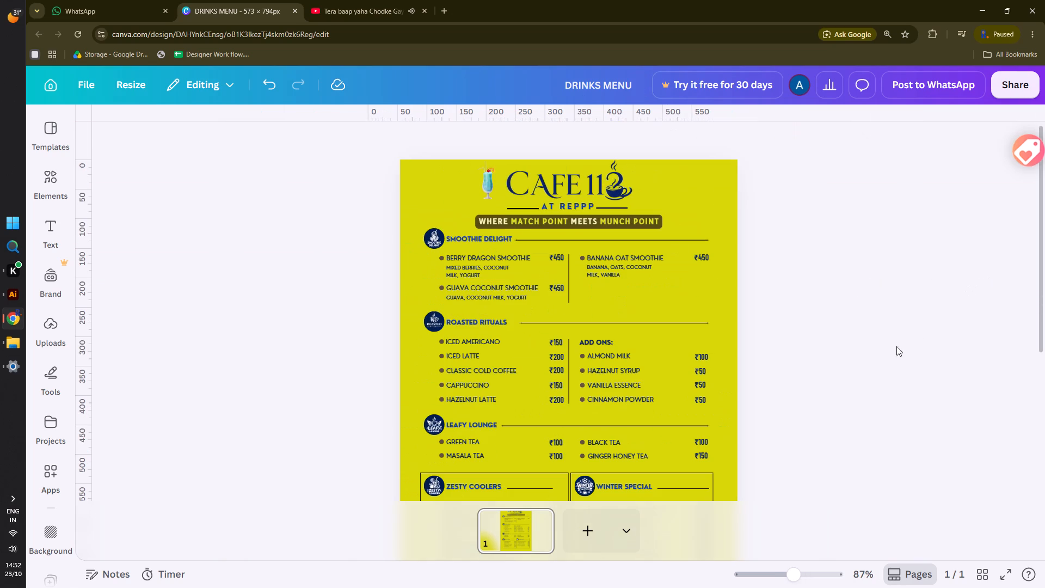
scroll(799, 340, down, 2)
scroll(799, 340, up, 2)
scroll(799, 340, down, 1)
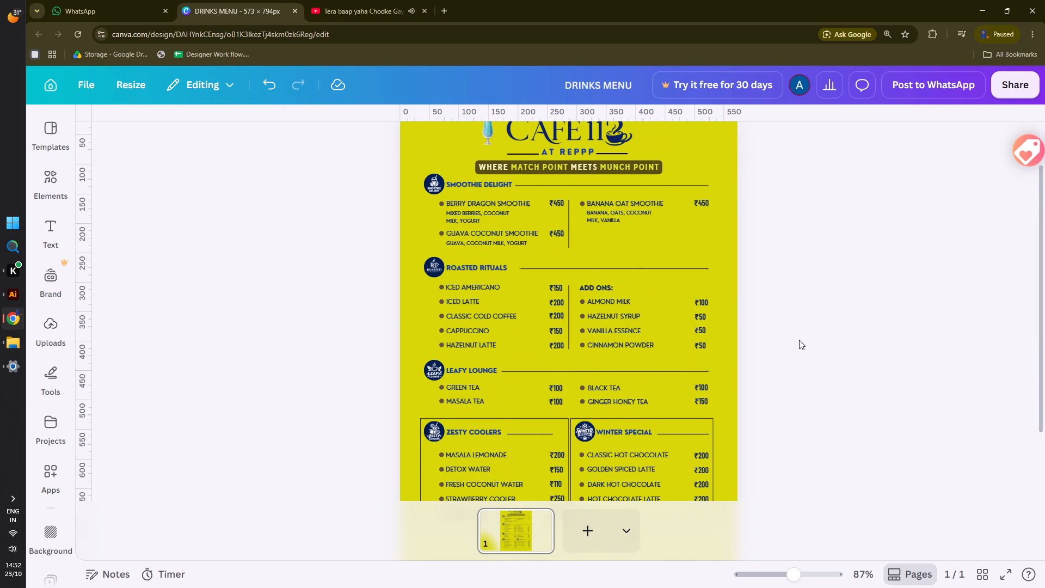
scroll(792, 320, down, 1)
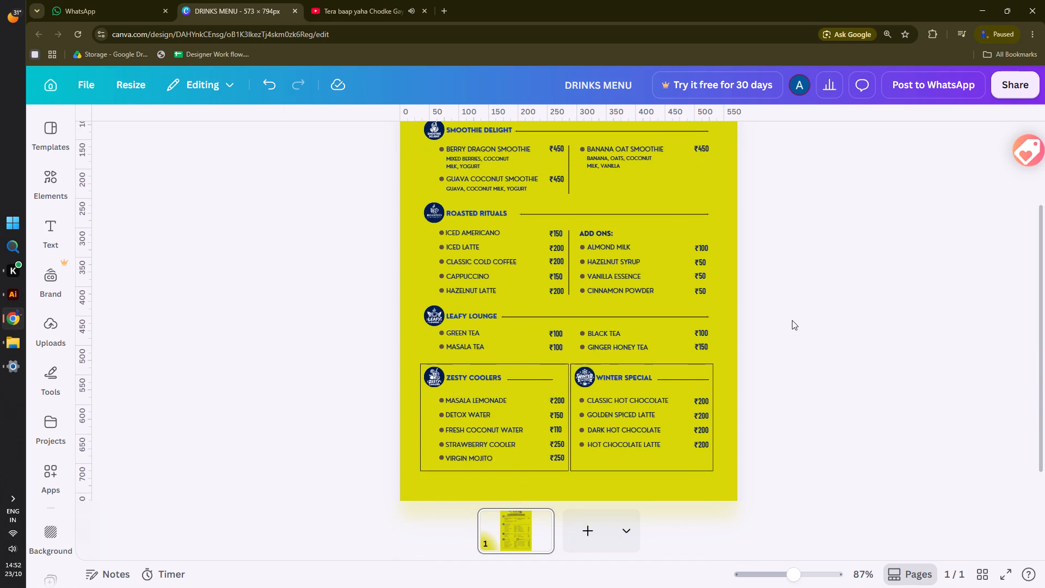
scroll(792, 320, up, 1)
scroll(792, 320, down, 1)
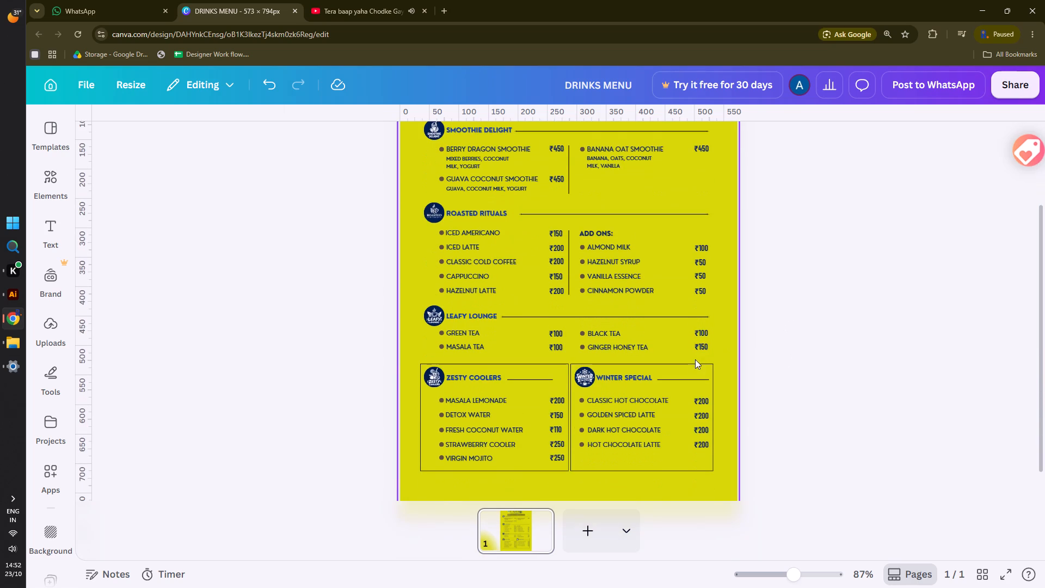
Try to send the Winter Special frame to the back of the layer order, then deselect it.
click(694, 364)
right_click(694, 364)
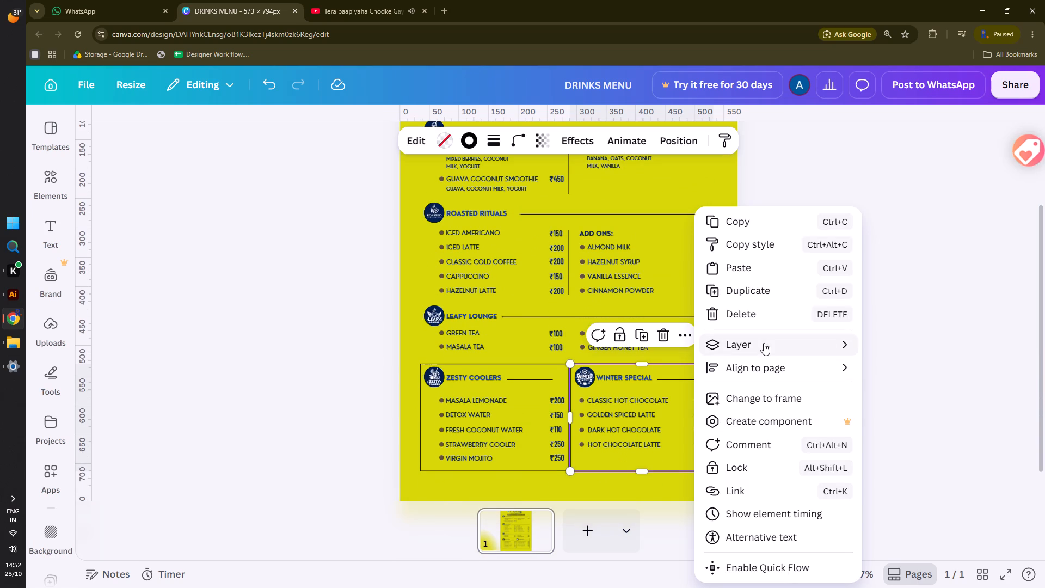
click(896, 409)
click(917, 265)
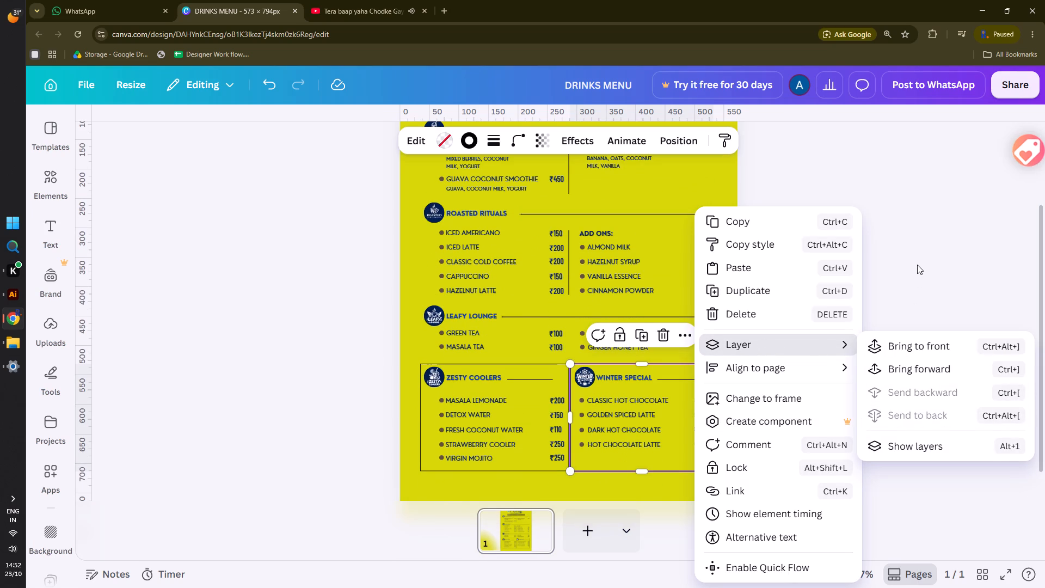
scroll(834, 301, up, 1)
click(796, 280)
Select all first-column prices from Berry Dragon Smoothie to Virgin Mojito and nudge them together about 9 px left, away from the central divider.
scroll(792, 268, down, 1)
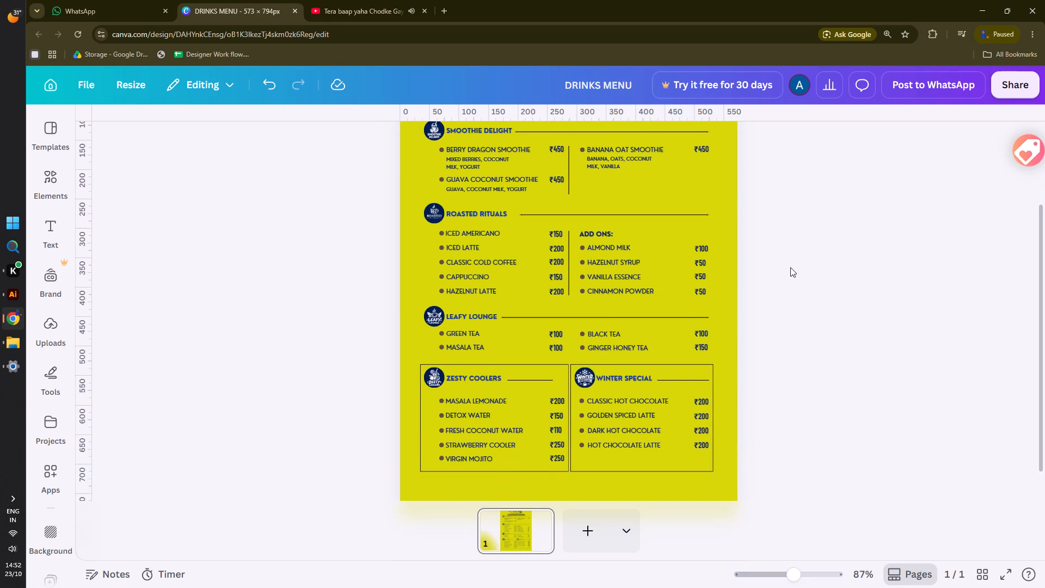
scroll(590, 154, up, 1)
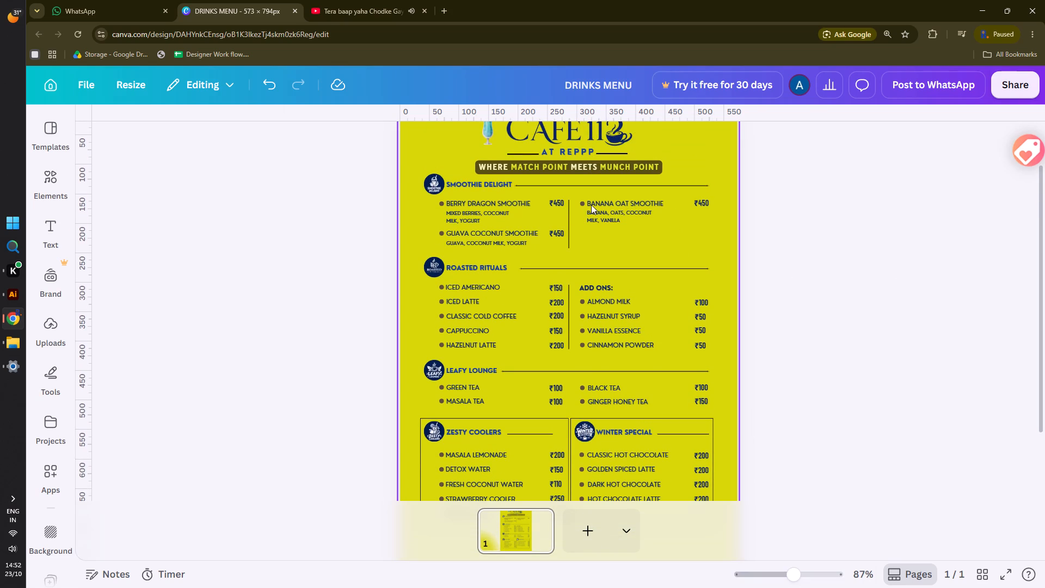
scroll(591, 205, down, 1)
scroll(591, 205, up, 1)
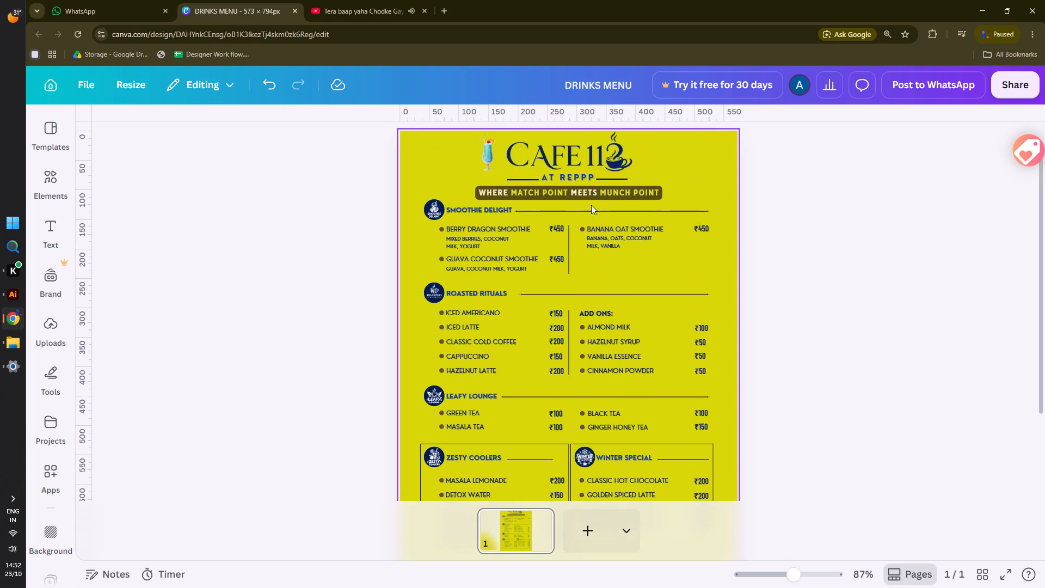
scroll(591, 205, down, 1)
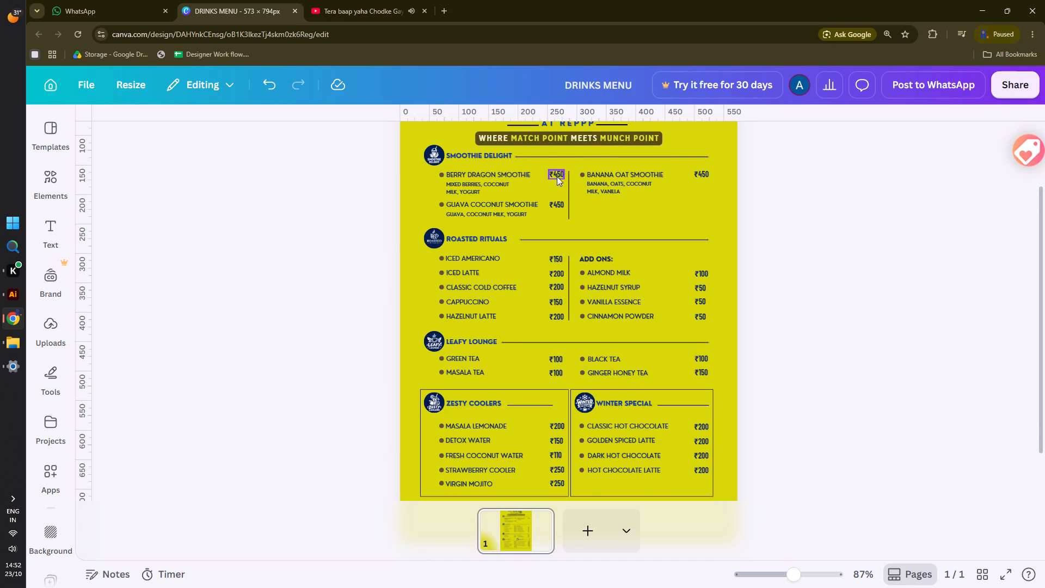
click(557, 176)
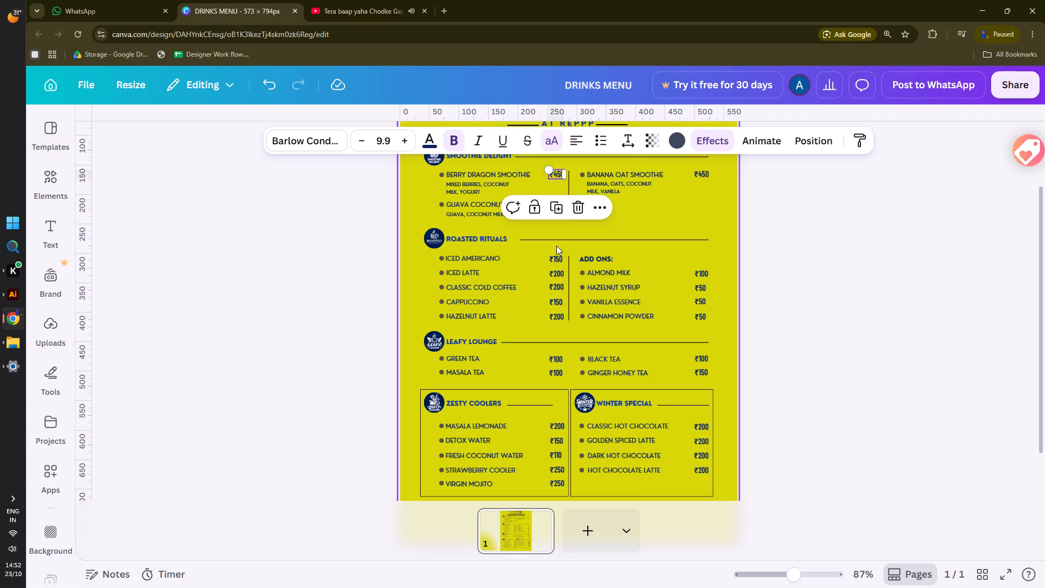
click(315, 240)
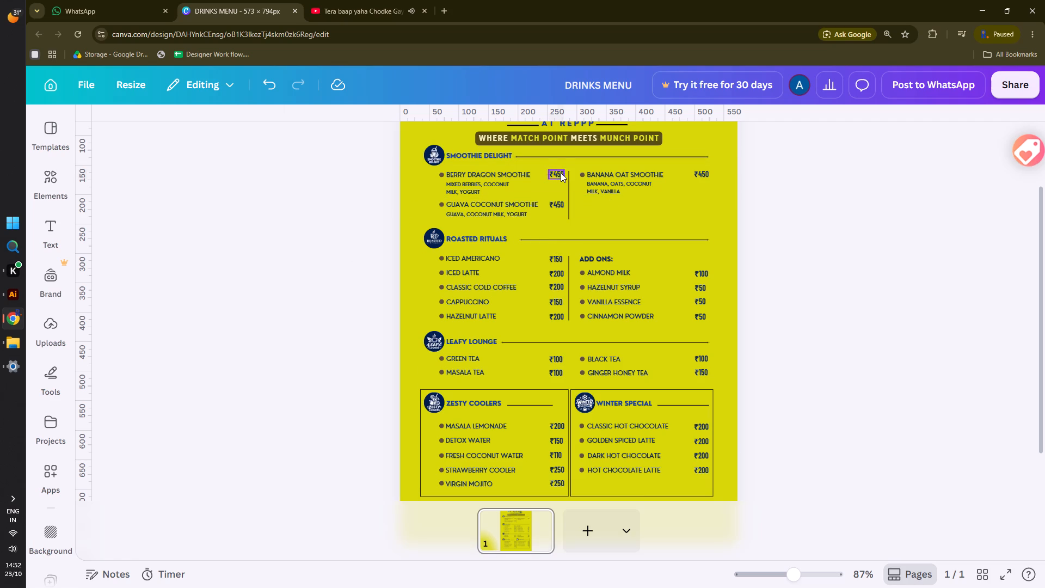
click(561, 173)
shift+click(558, 255)
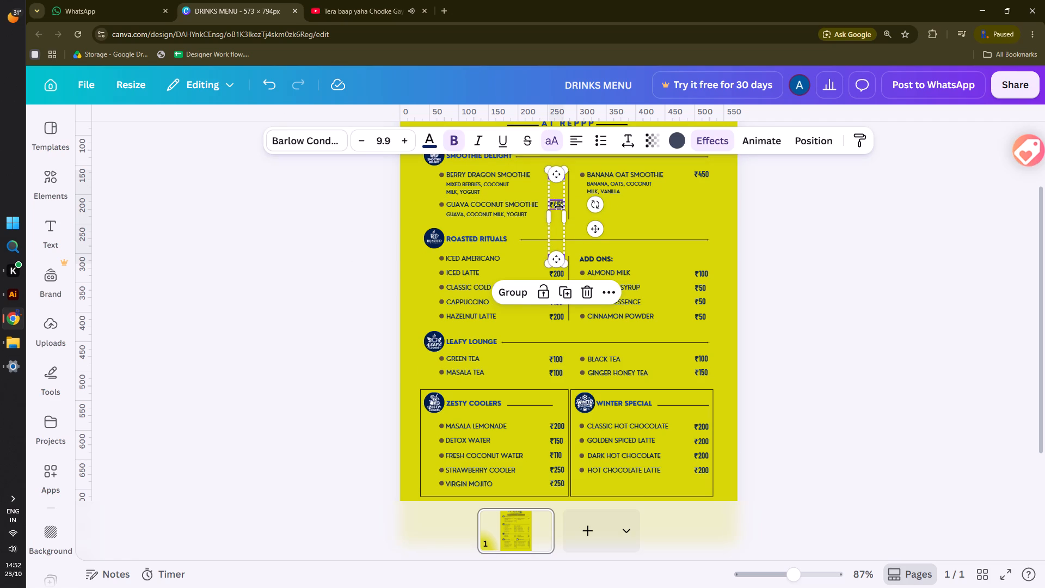
shift+click(556, 205)
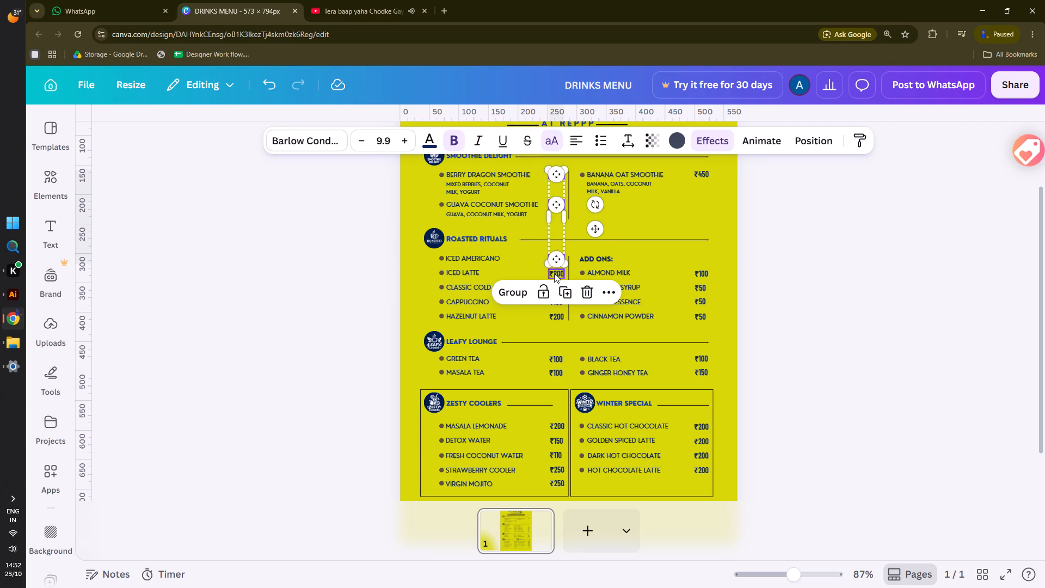
shift+click(554, 273)
shift+click(556, 286)
shift+click(555, 289)
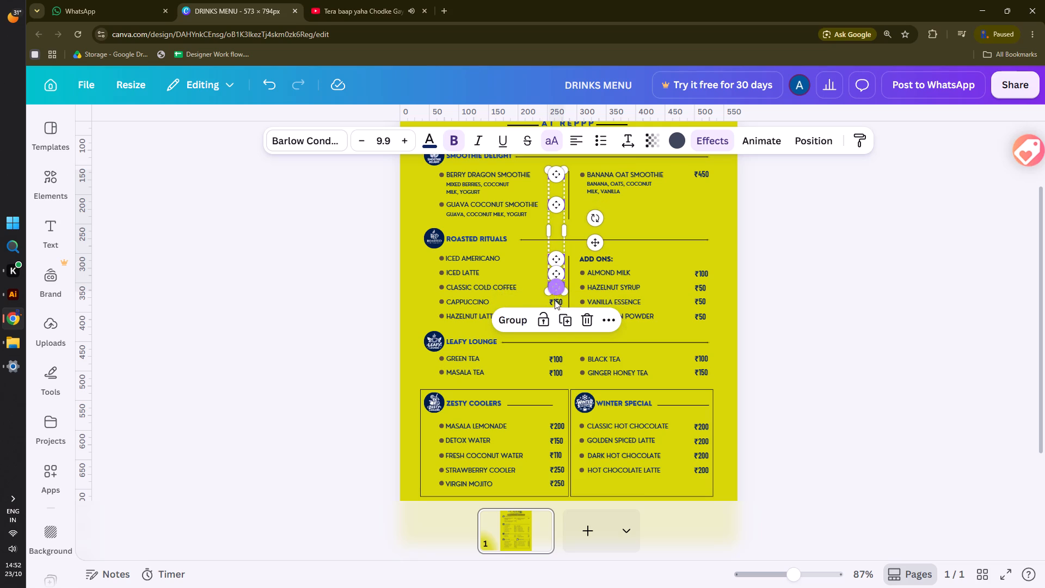
shift+click(554, 303)
shift+click(557, 318)
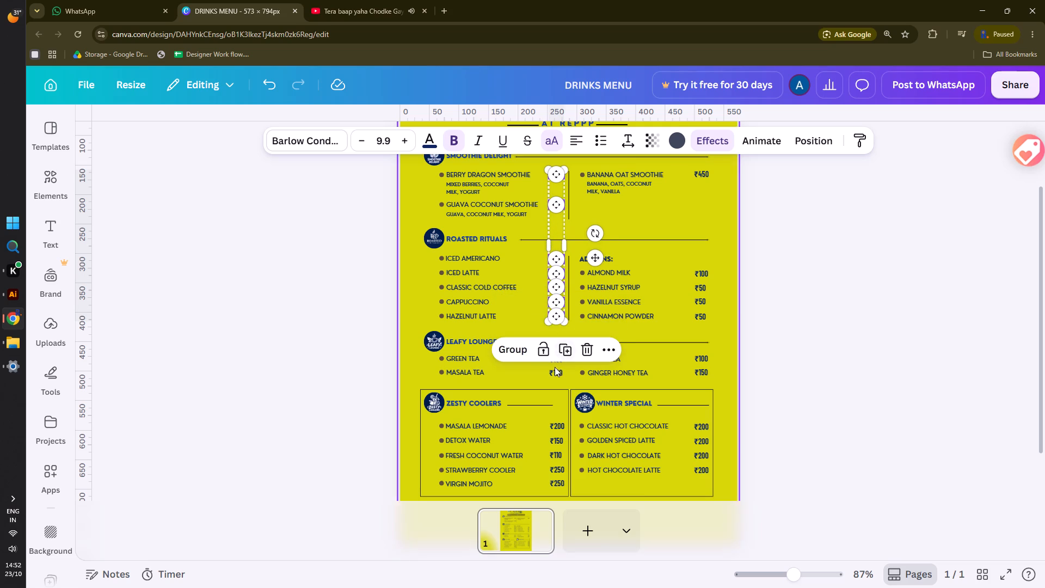
shift+click(555, 371)
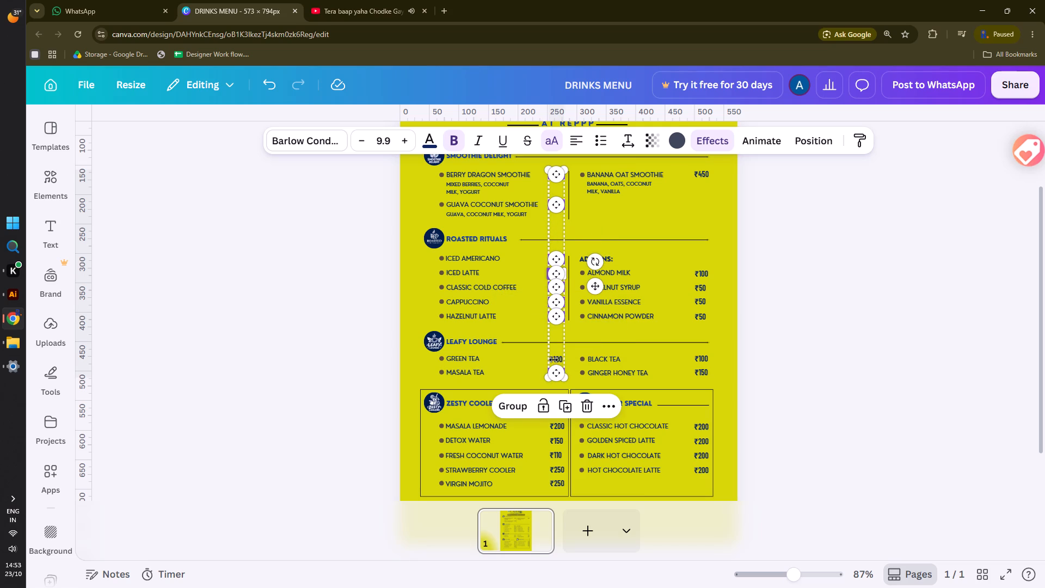
shift+click(557, 360)
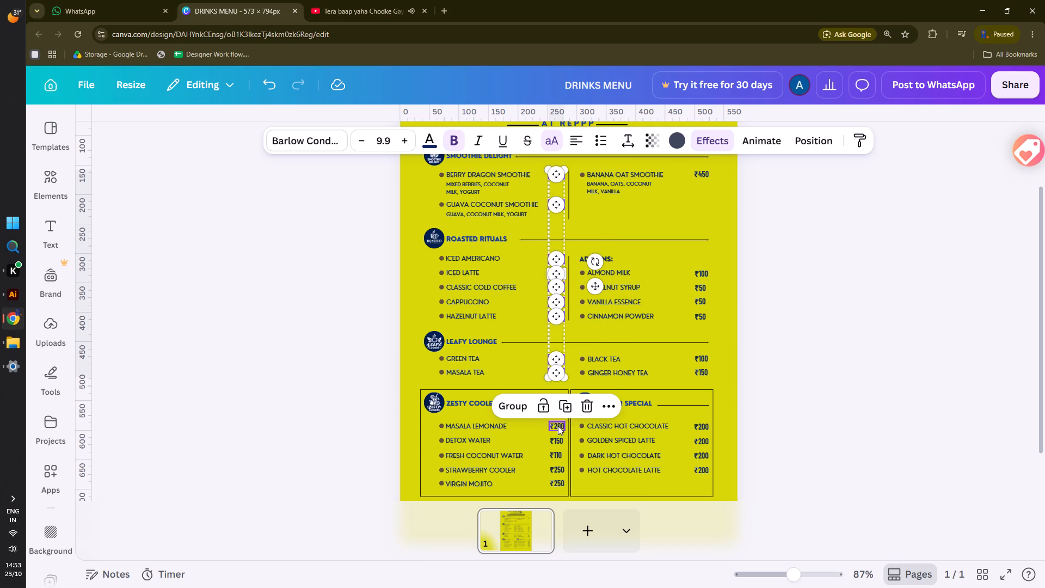
shift+click(558, 426)
shift+click(557, 439)
shift+click(558, 456)
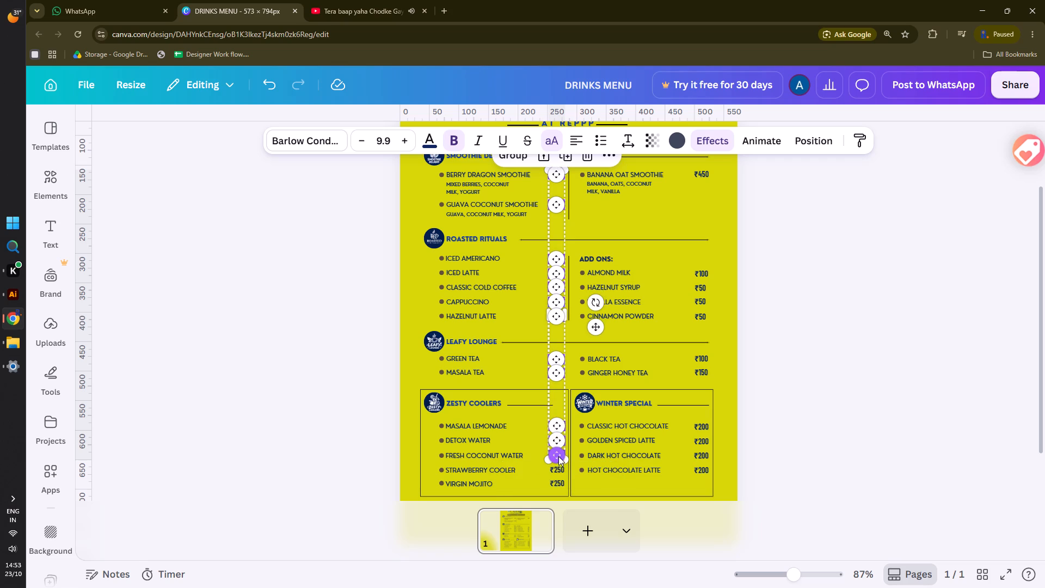
shift+click(557, 473)
shift+click(558, 483)
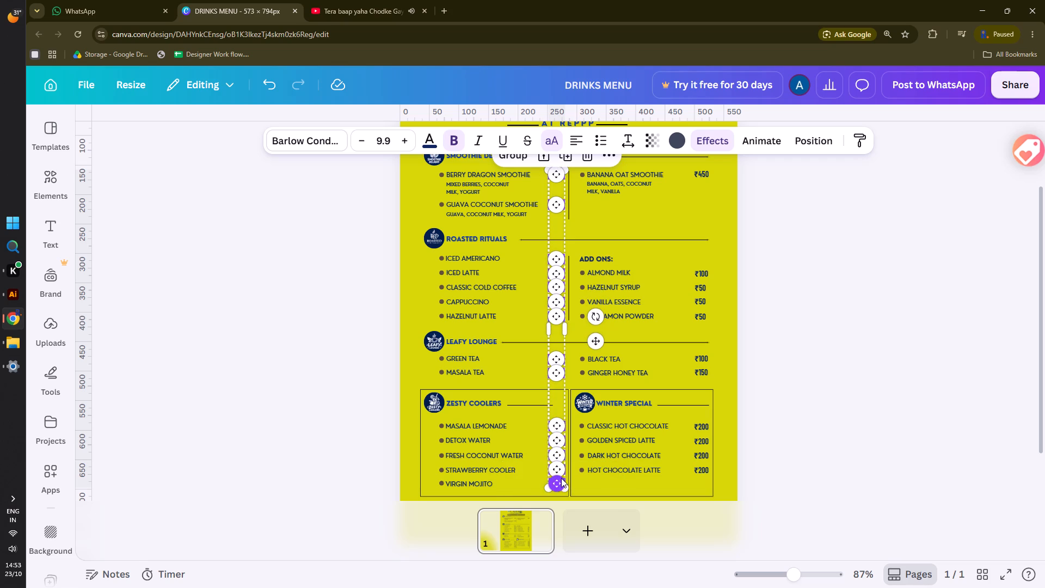
scroll(538, 264, up, 1)
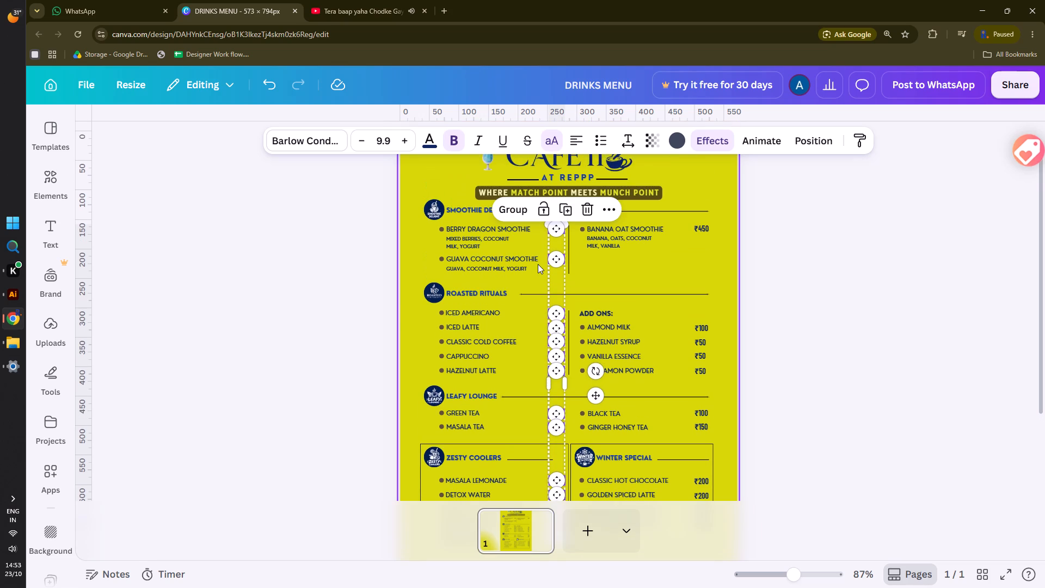
key(Left)
key(Left)
key(Left)
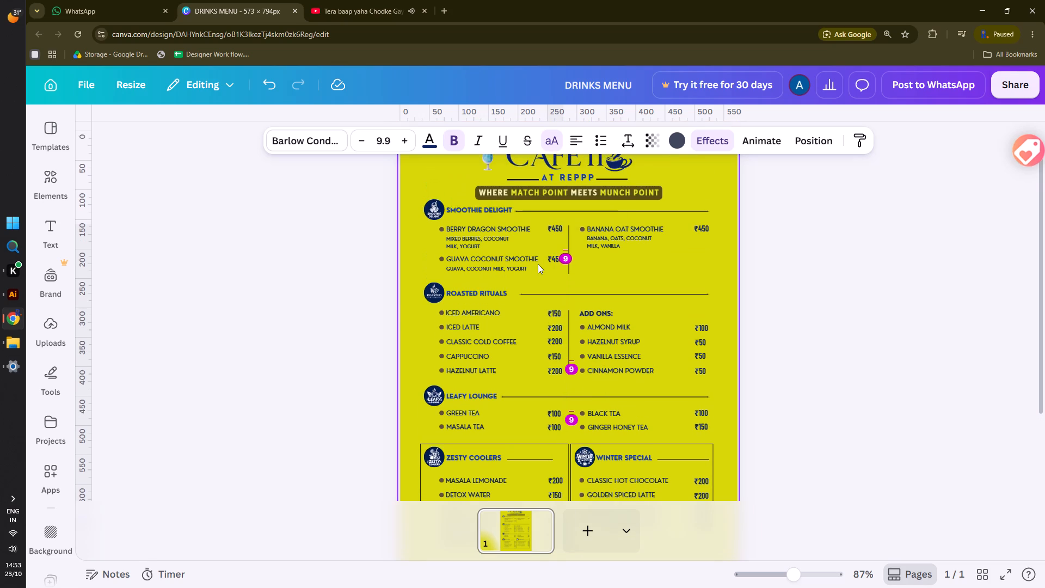
key(Left)
key(Left)
key(Left)
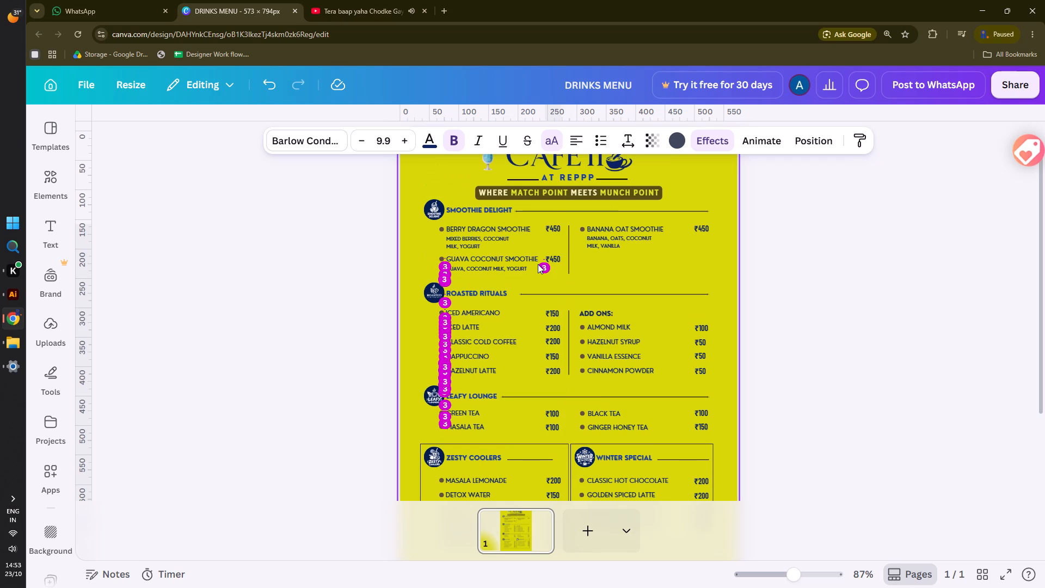
key(Left)
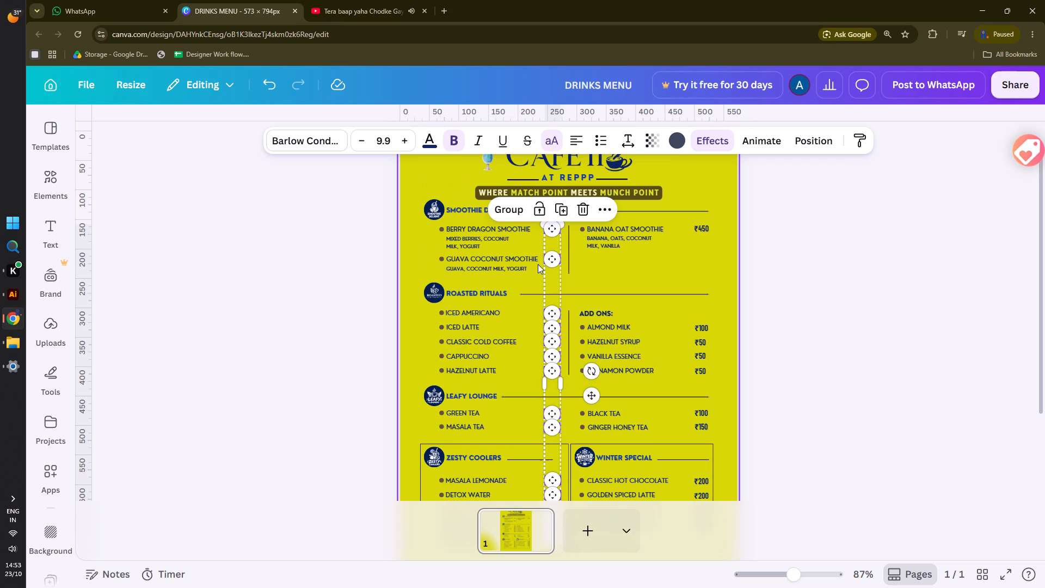
key(Left)
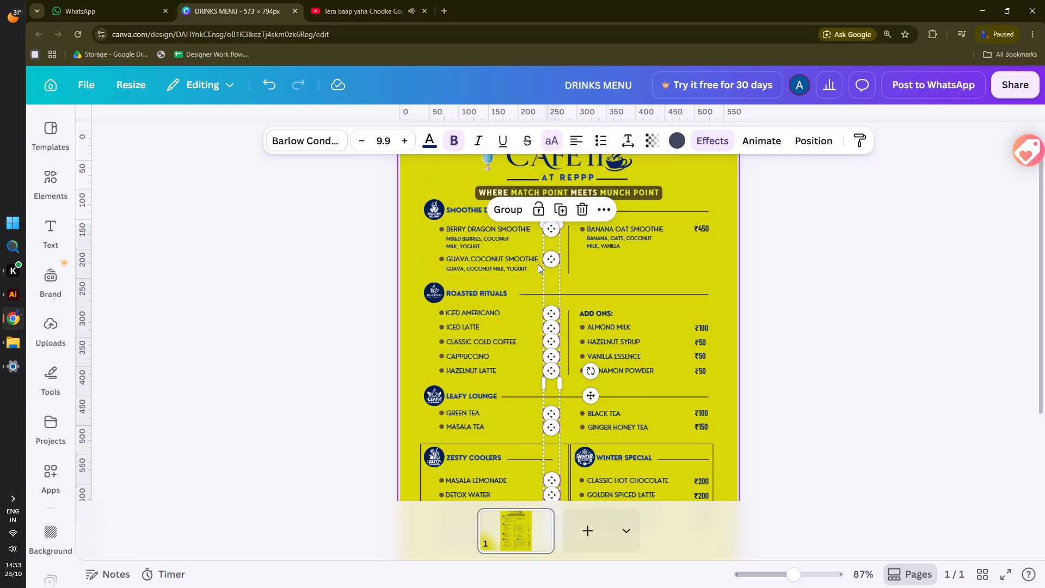
key(Left)
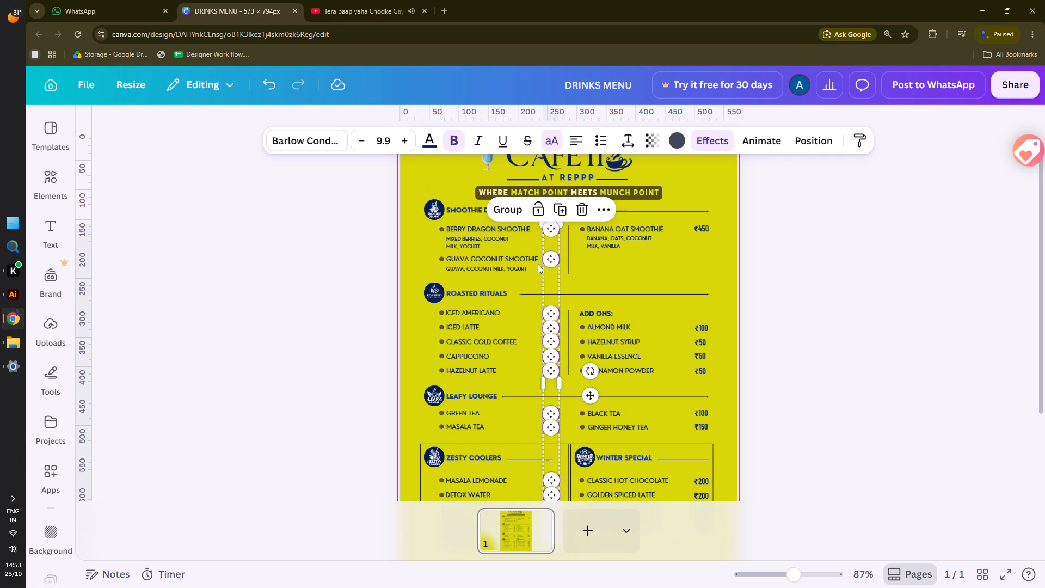
scroll(557, 308, down, 2)
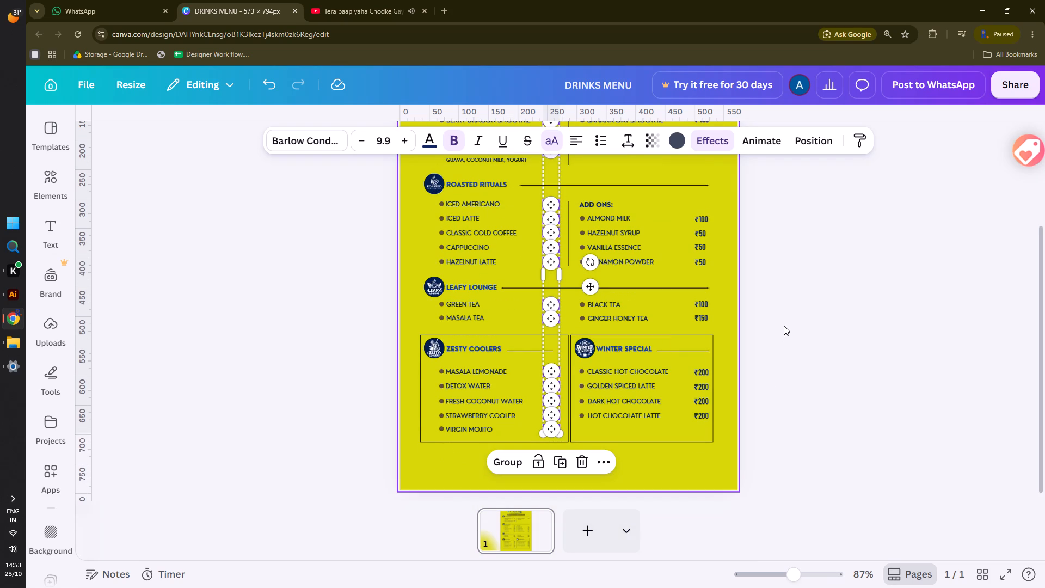
click(783, 326)
Review the spacing of the first-column prices against the item names, central divider and Zesty Coolers frame.
scroll(771, 327, up, 2)
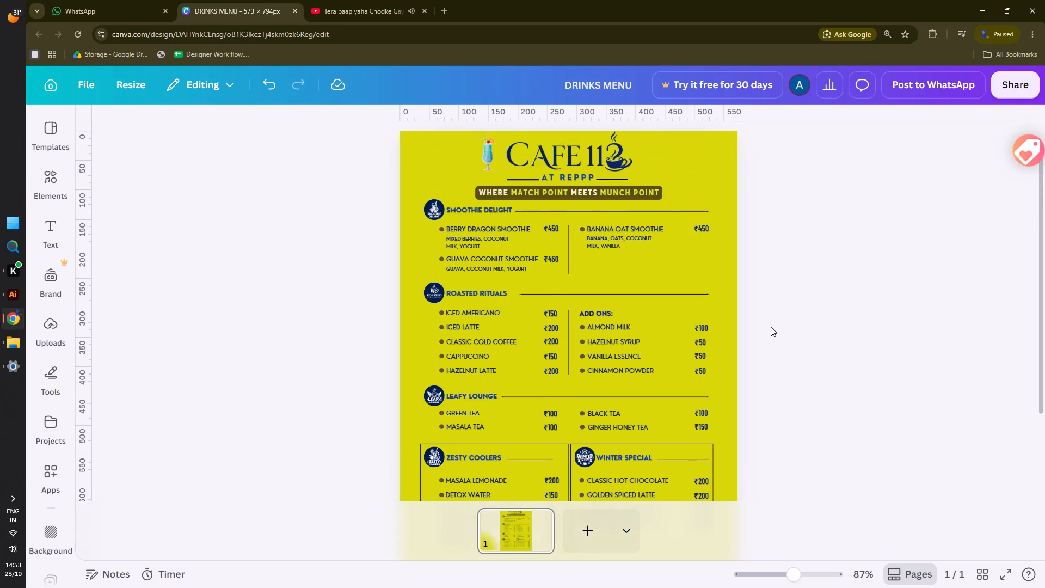
scroll(771, 327, down, 2)
scroll(771, 327, up, 1)
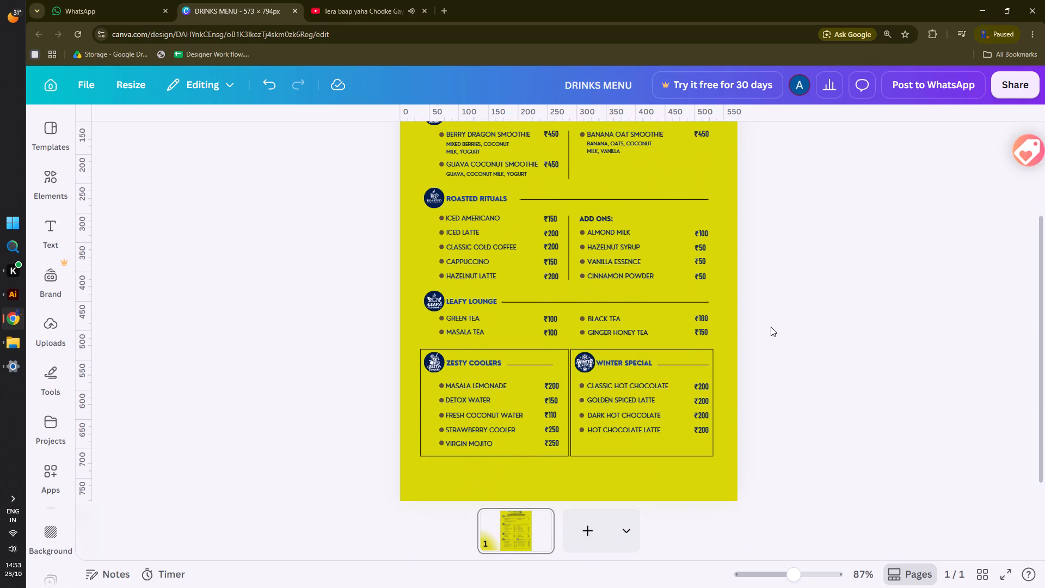
scroll(771, 327, down, 1)
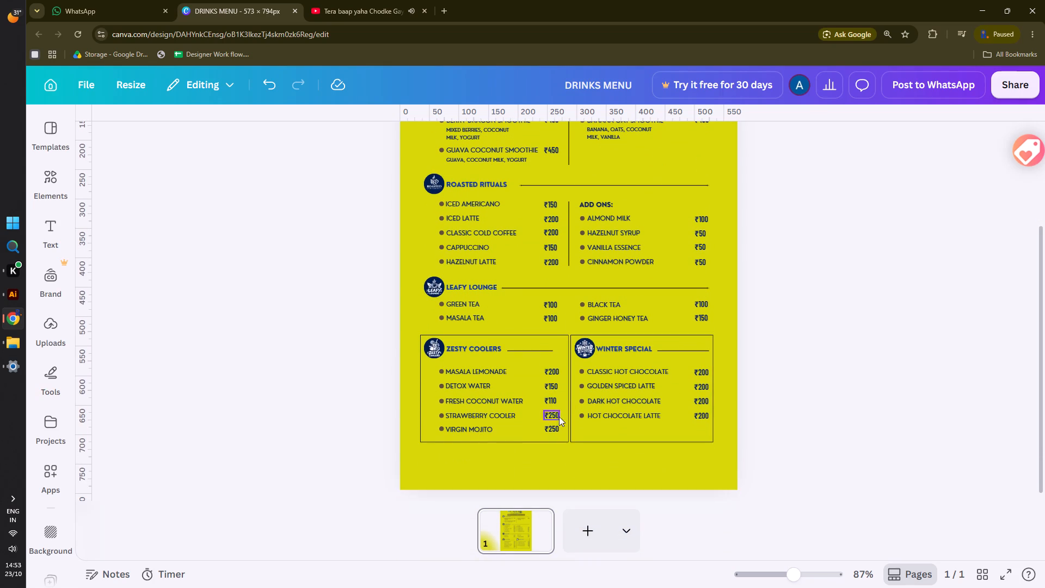
scroll(572, 455, up, 3)
scroll(573, 437, down, 2)
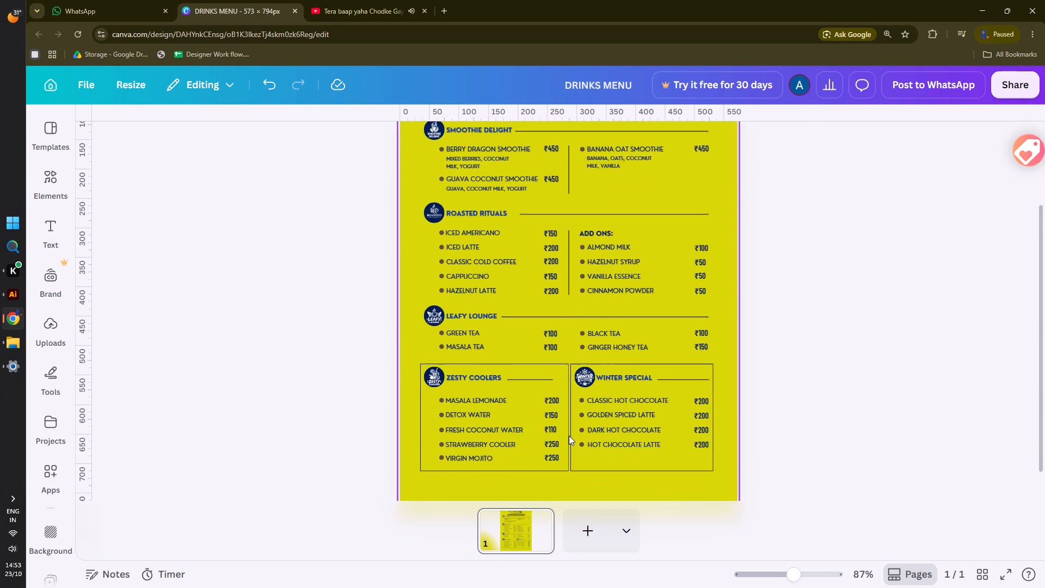
ctrl+scroll(569, 436, up, 3)
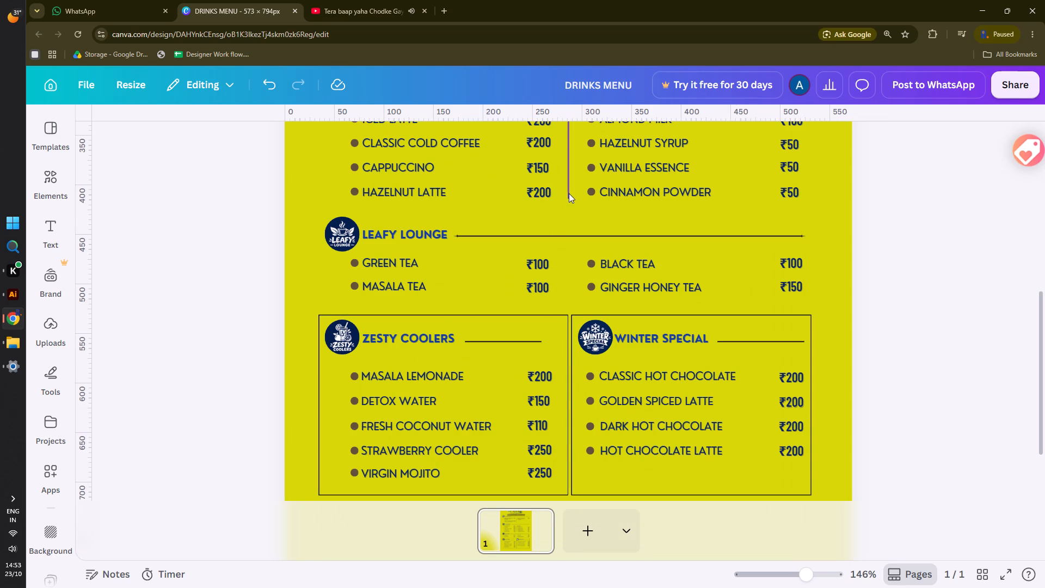
Duplicate the central divider from Roasted Rituals into the Leafy Lounge section and shorten it to about 34 px, ending beside Masala Tea.
alt+drag(569, 193, 569, 362)
drag(568, 370, 572, 329)
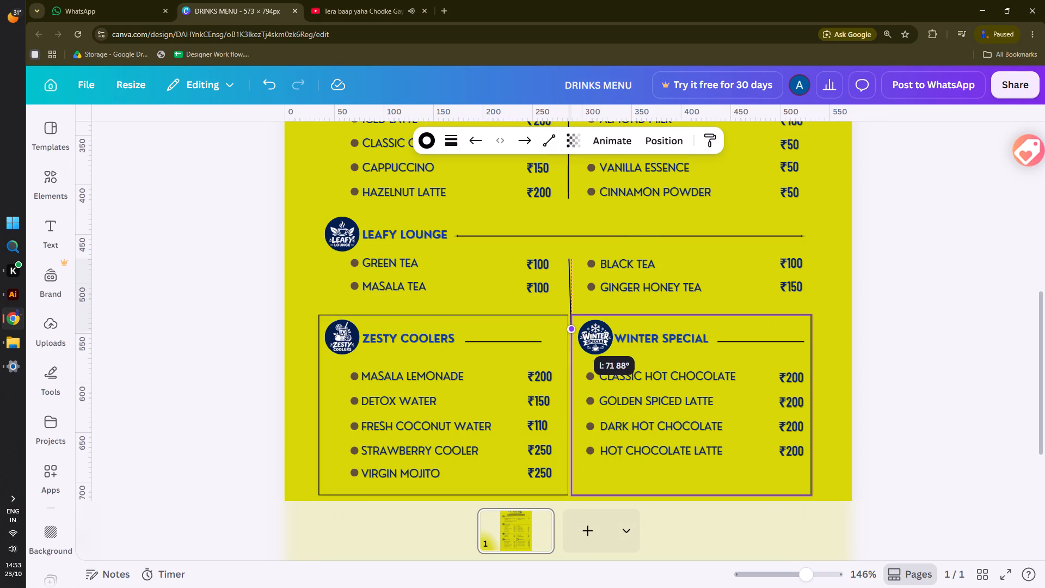
drag(572, 329, 568, 298)
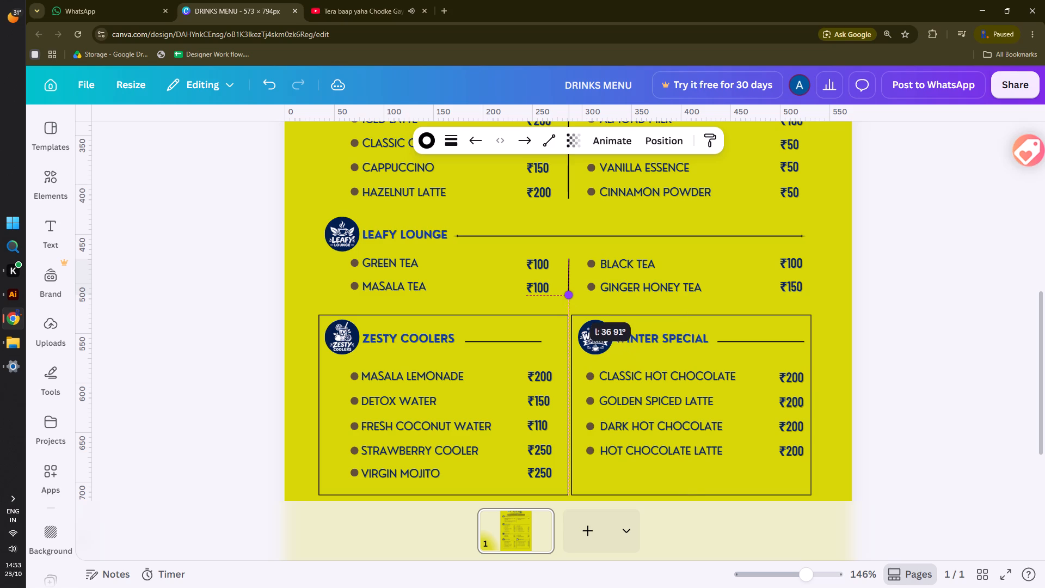
drag(568, 298, 569, 294)
ctrl+scroll(569, 296, up, 6)
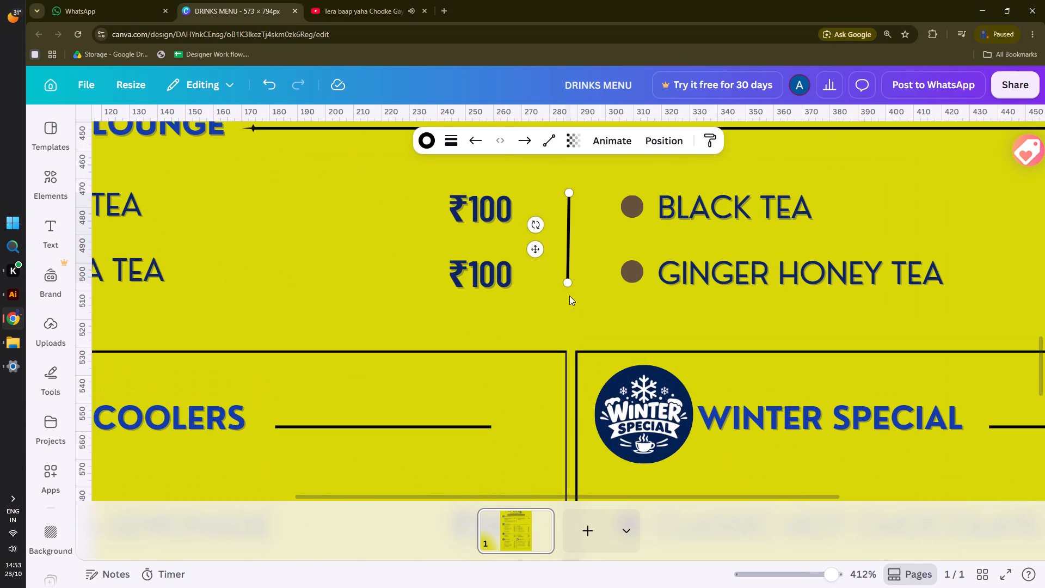
drag(566, 284, 567, 288)
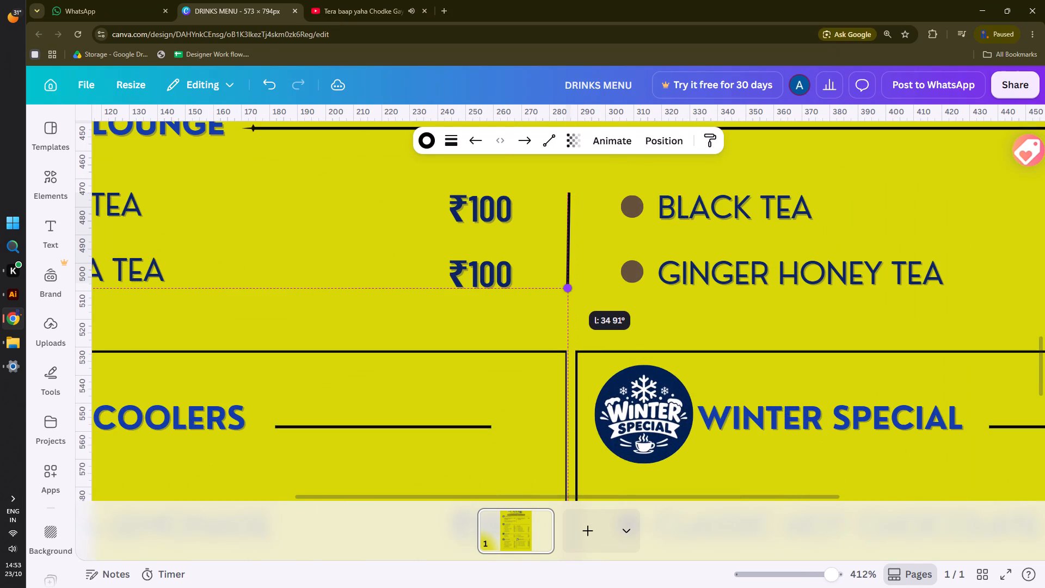
drag(567, 288, 571, 283)
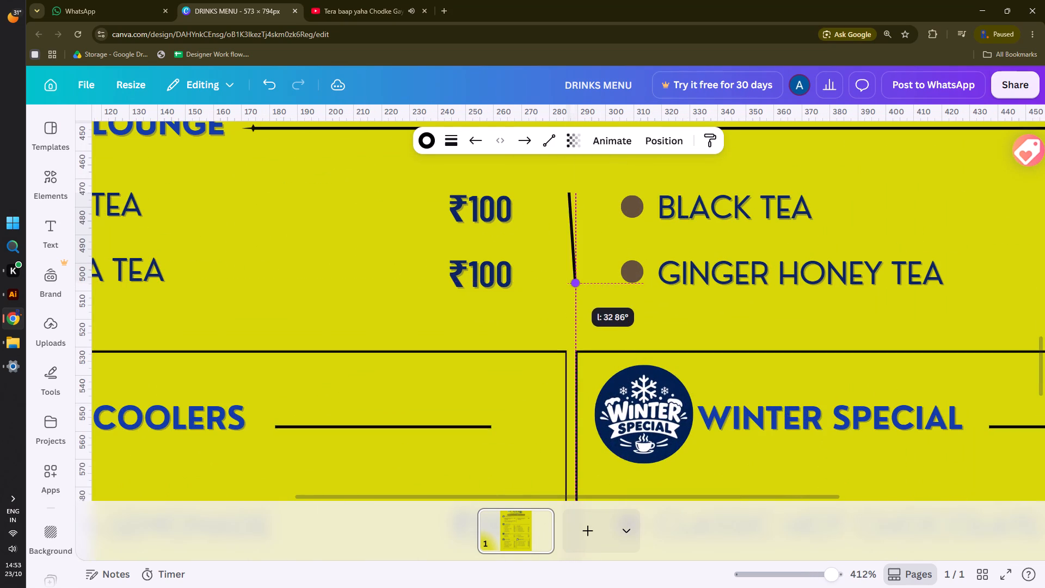
drag(571, 283, 568, 307)
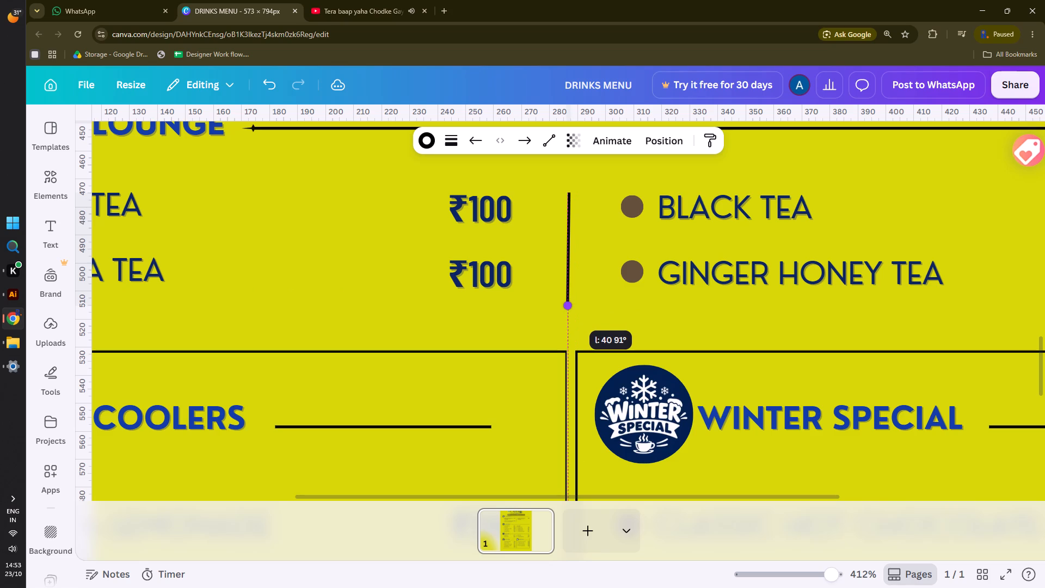
drag(568, 307, 569, 304)
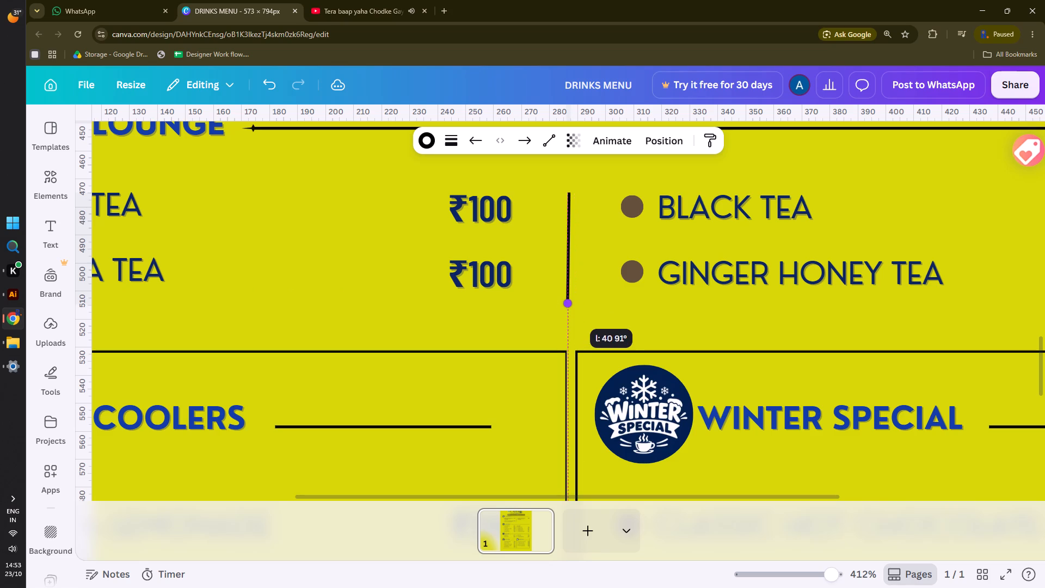
drag(569, 304, 564, 289)
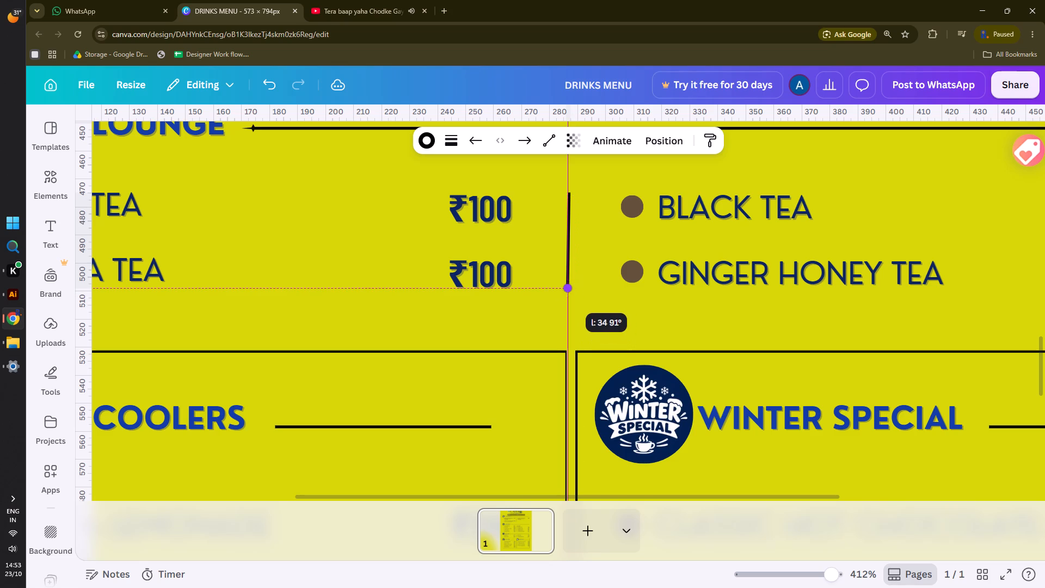
drag(564, 289, 564, 289)
click(591, 315)
Straighten the short Leafy Lounge divider to exactly vertical by adjusting its upper end.
ctrl+scroll(589, 333, down, 2)
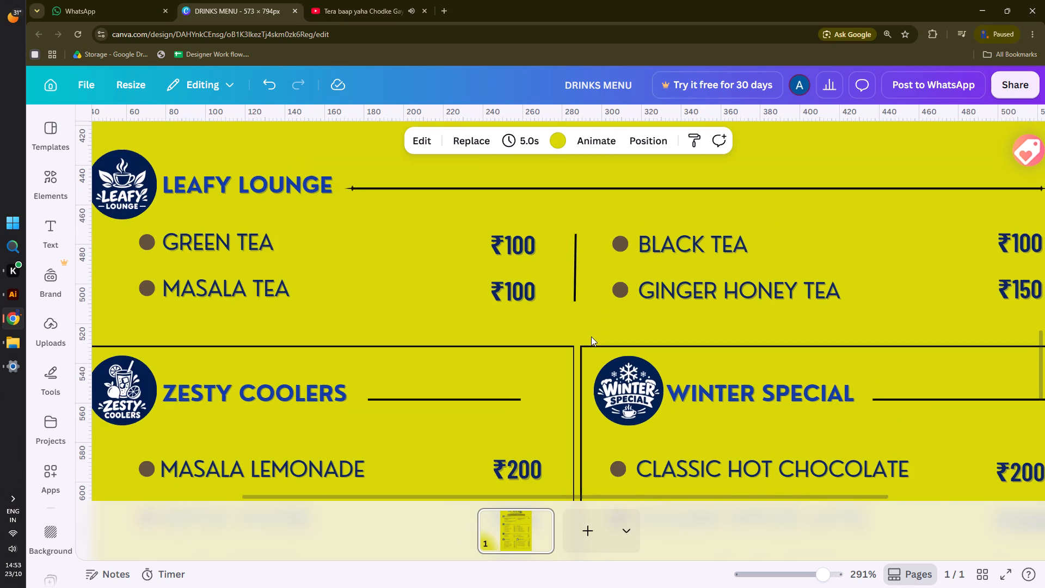
click(573, 291)
click(576, 305)
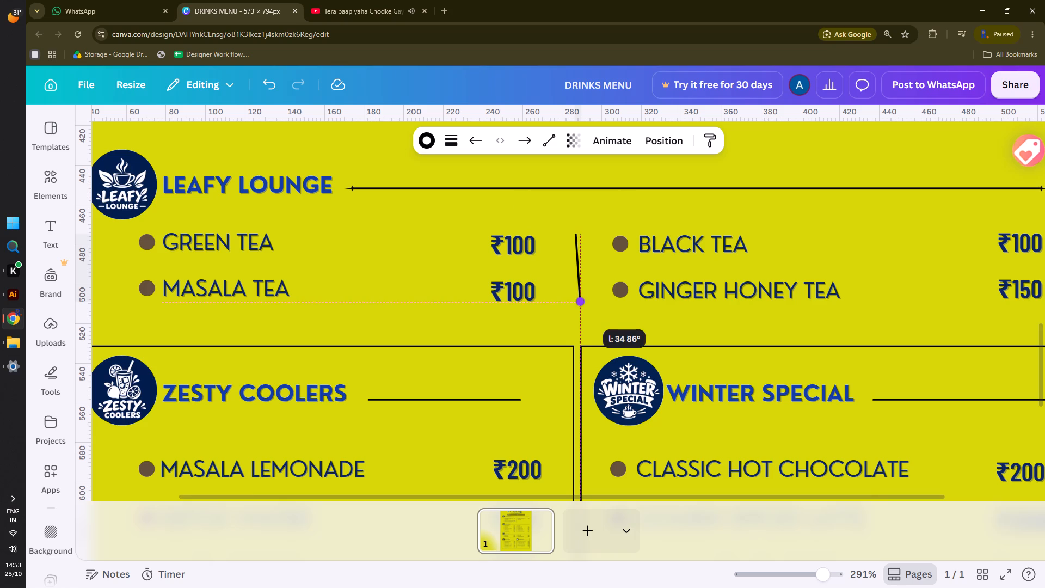
click(575, 234)
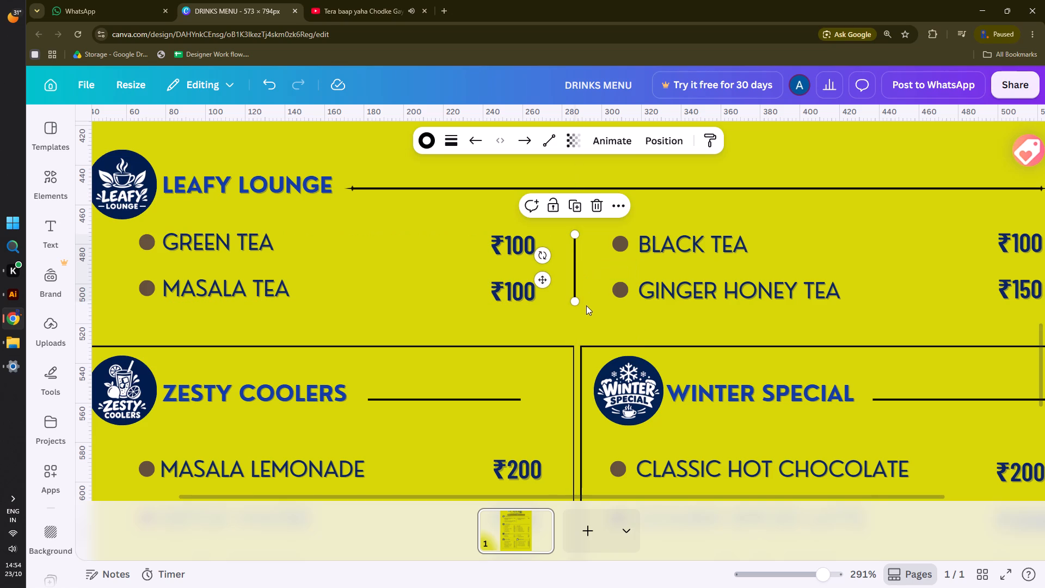
ctrl+click(588, 321)
Check the dividers' alignment between Roasted Rituals and Leafy Lounge with a temporary vertical guide at 286, then remove the guide.
ctrl+scroll(592, 331, down, 3)
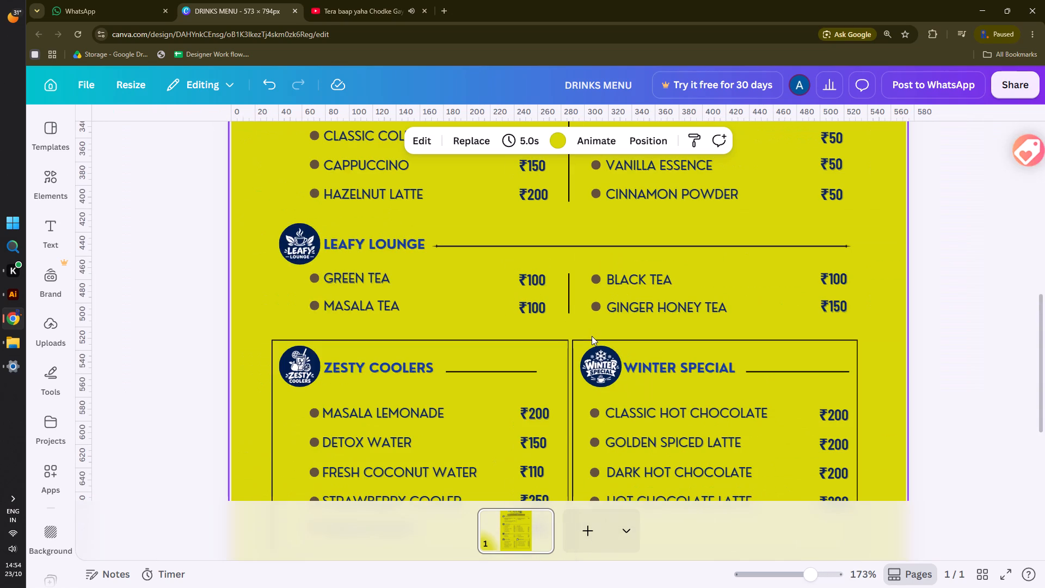
drag(89, 239, 342, 257)
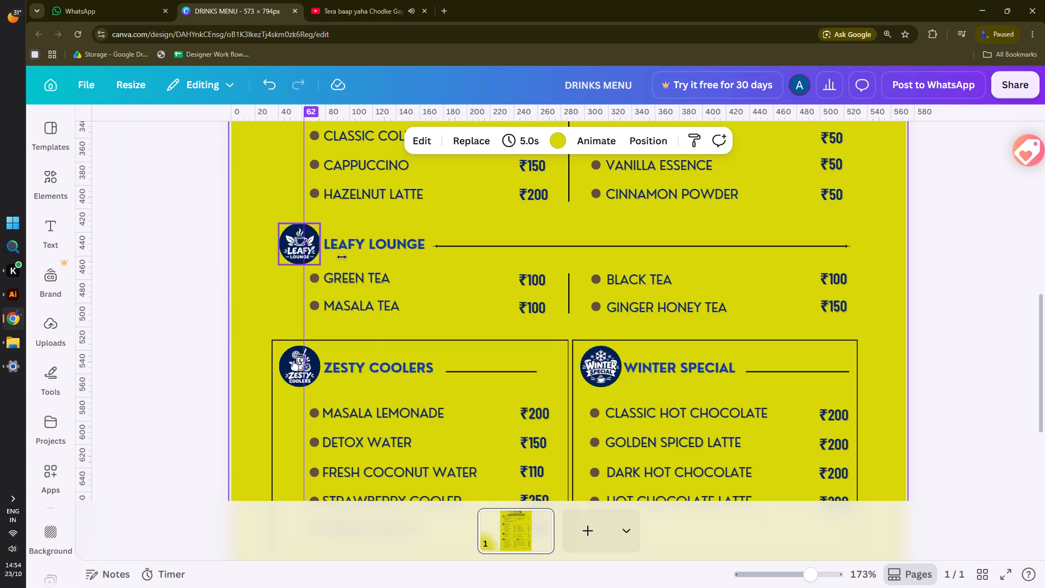
drag(342, 257, 566, 210)
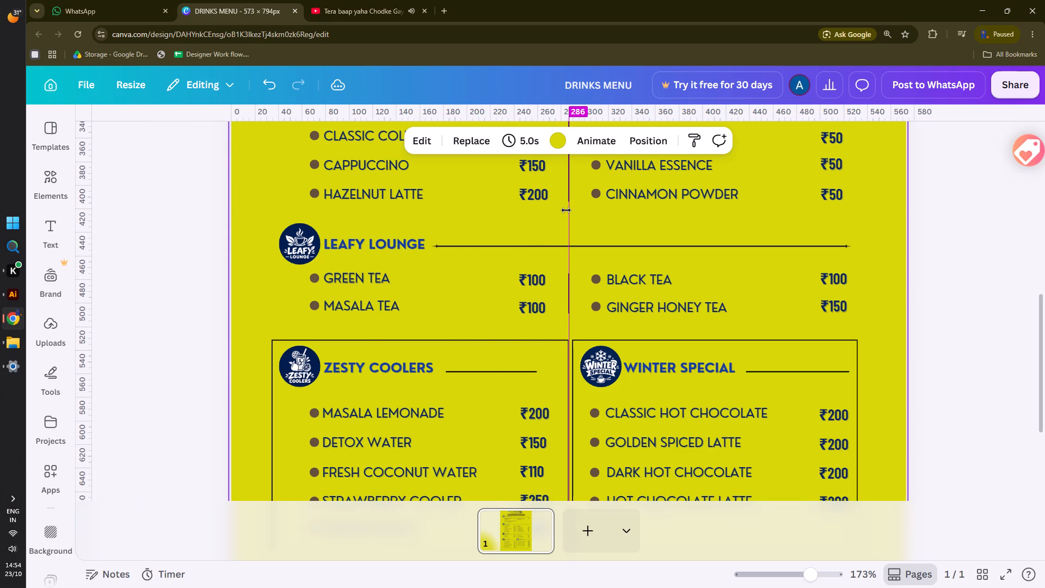
drag(566, 210, 21, 252)
Nudge the Leafy Lounge divider slightly down and extend its upper end to a length of 35 px at 90°.
ctrl+scroll(555, 365, up, 4)
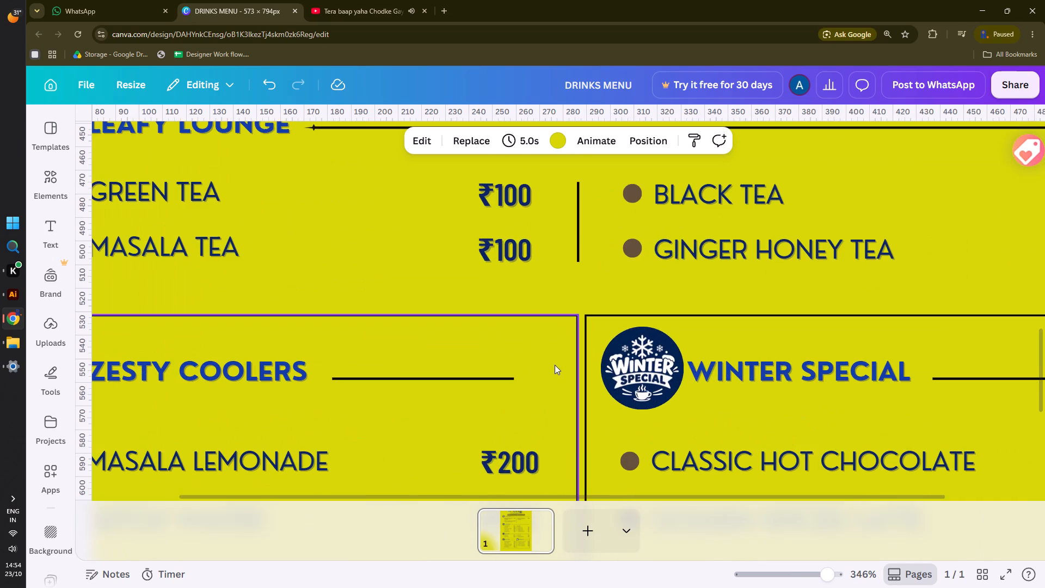
click(577, 199)
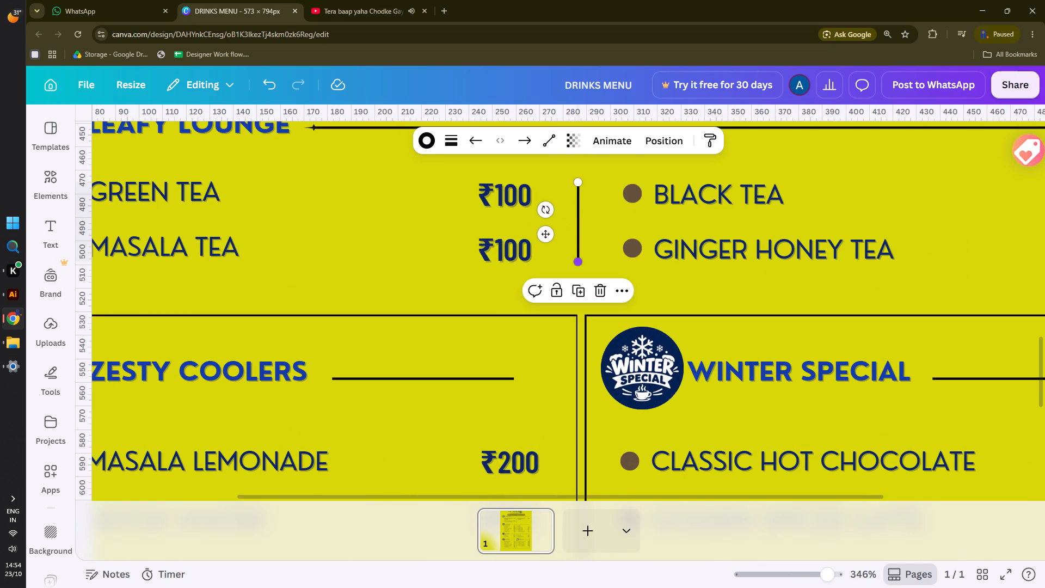
scroll(567, 235, up, 2)
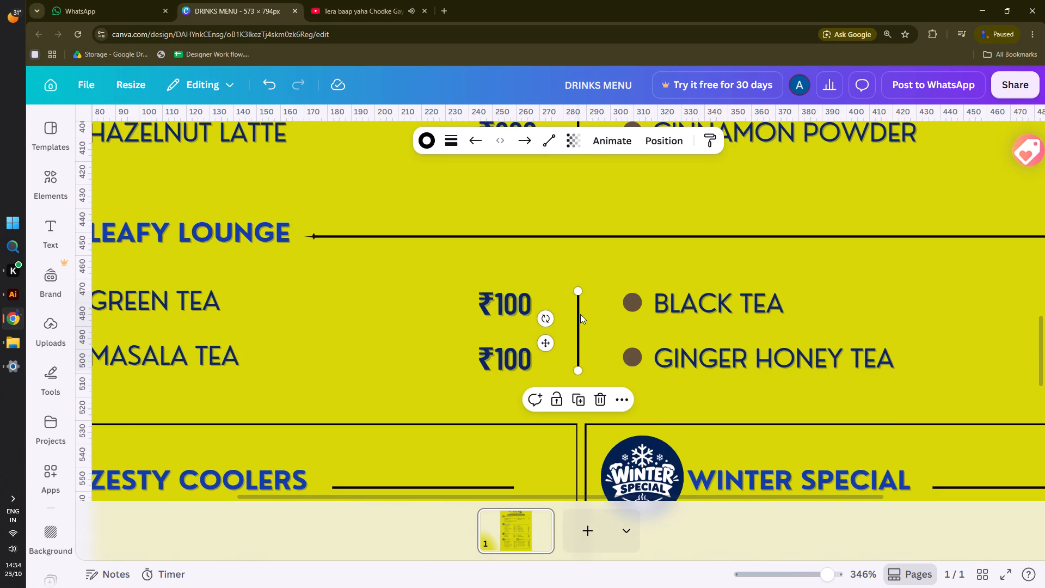
key(Down)
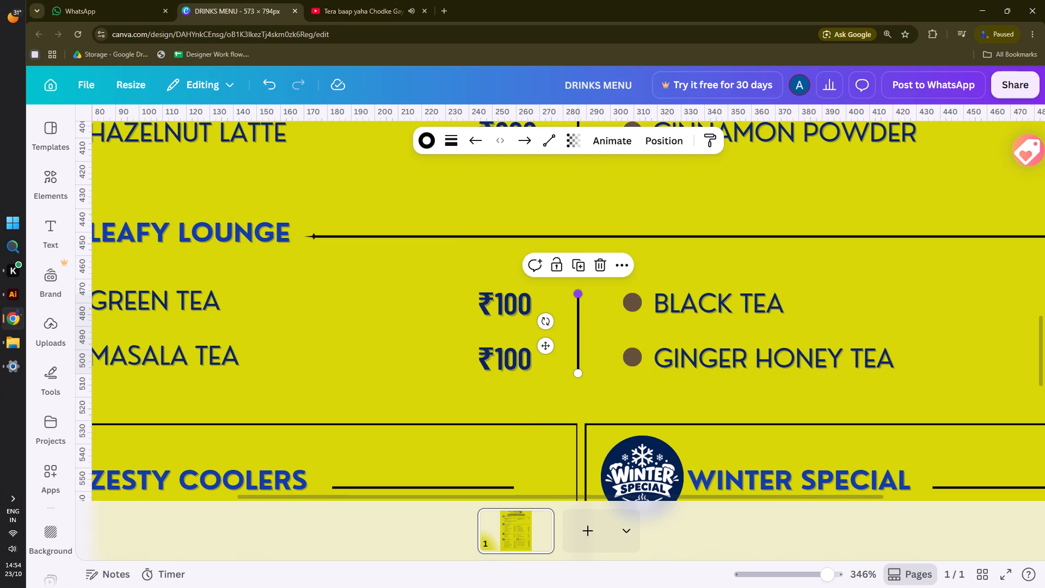
click(577, 292)
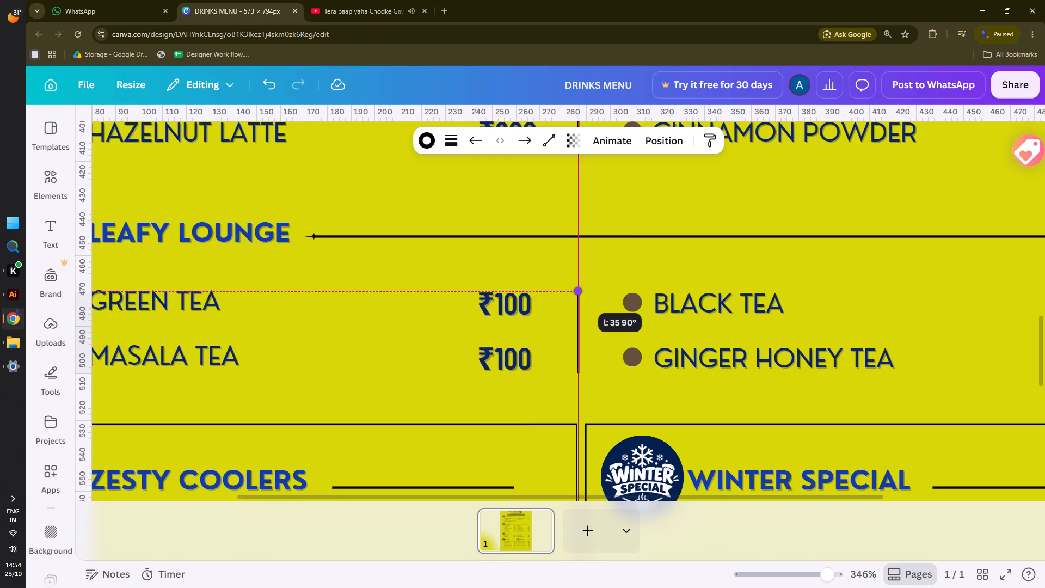
ctrl+scroll(583, 350, down, 5)
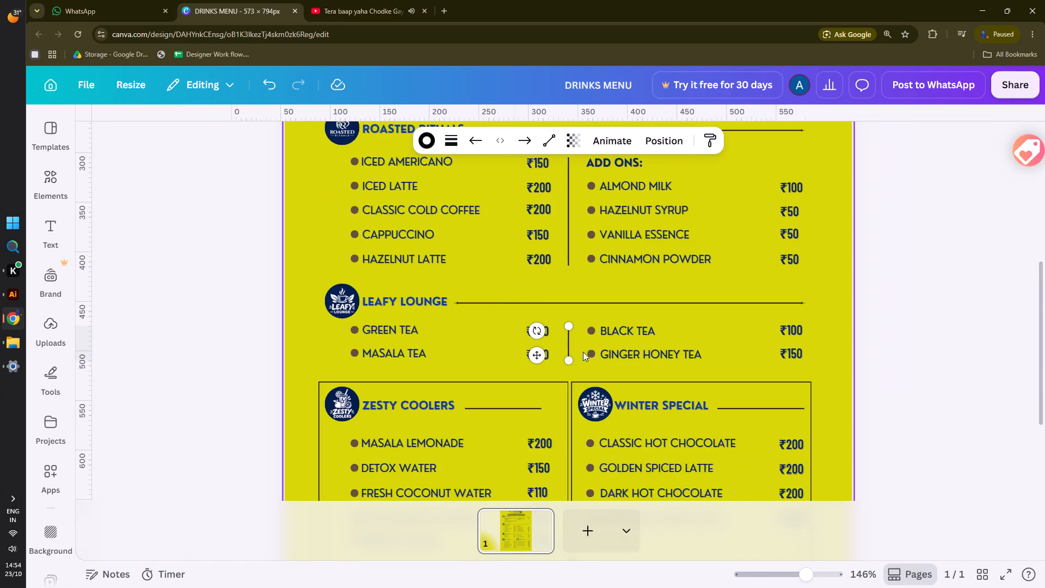
click(153, 307)
Examine the divider and column alignment across all sections, including the gap between the Zesty Coolers and Winter Special frames.
scroll(270, 318, down, 2)
ctrl+scroll(273, 315, down, 2)
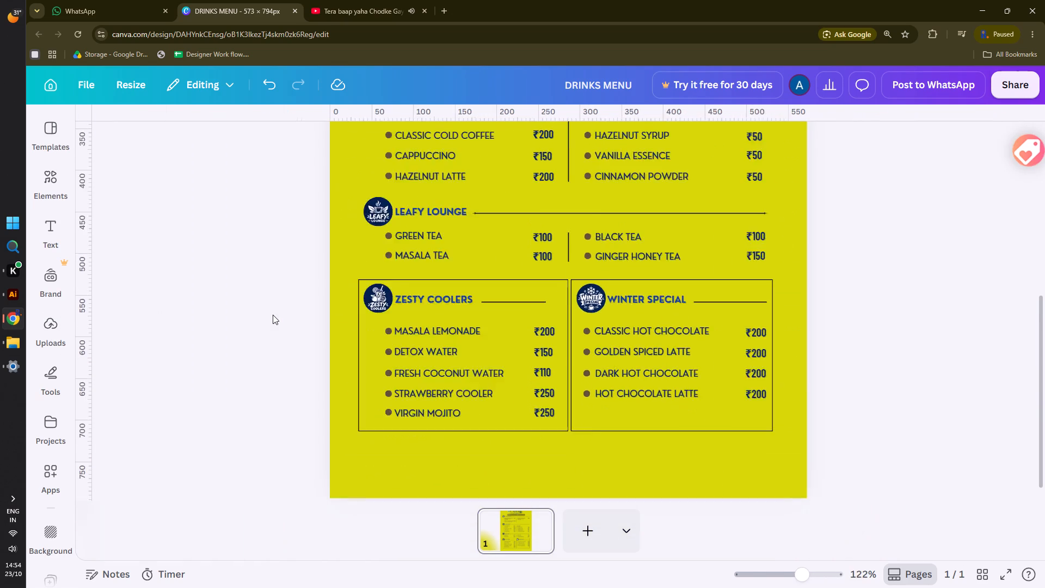
scroll(505, 444, up, 3)
scroll(538, 376, down, 2)
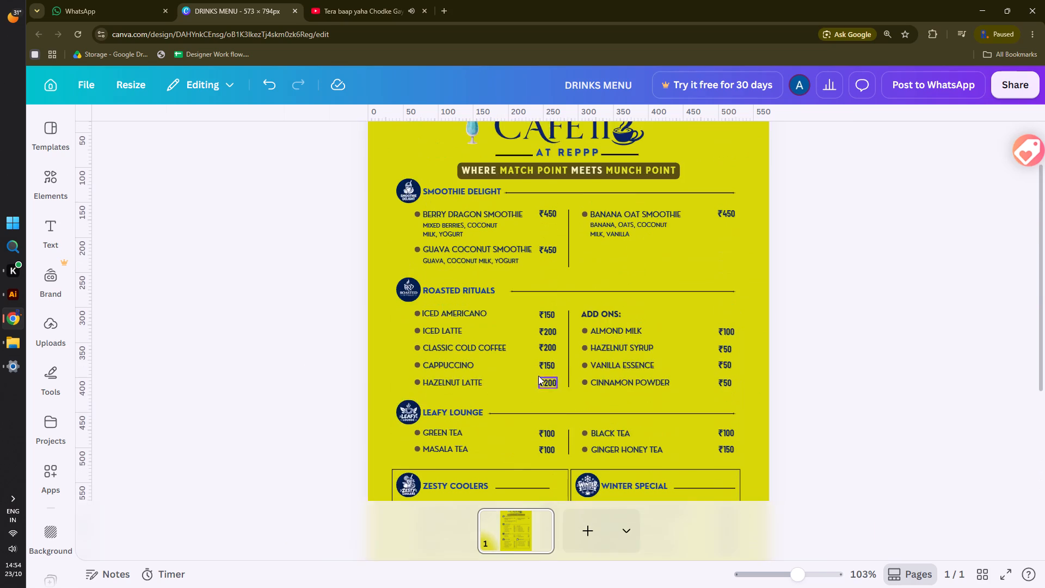
scroll(538, 376, down, 1)
ctrl+scroll(561, 474, up, 4)
scroll(561, 474, down, 1)
scroll(561, 432, up, 2)
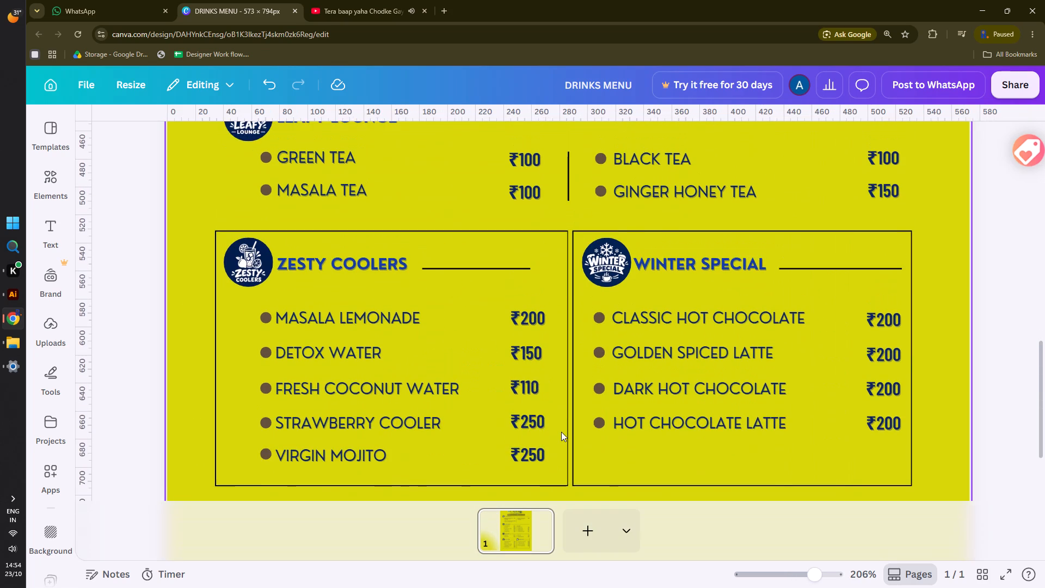
Narrow the Zesty Coolers frame to a width of 249 px by pulling in its edge next to Winter Special.
click(568, 308)
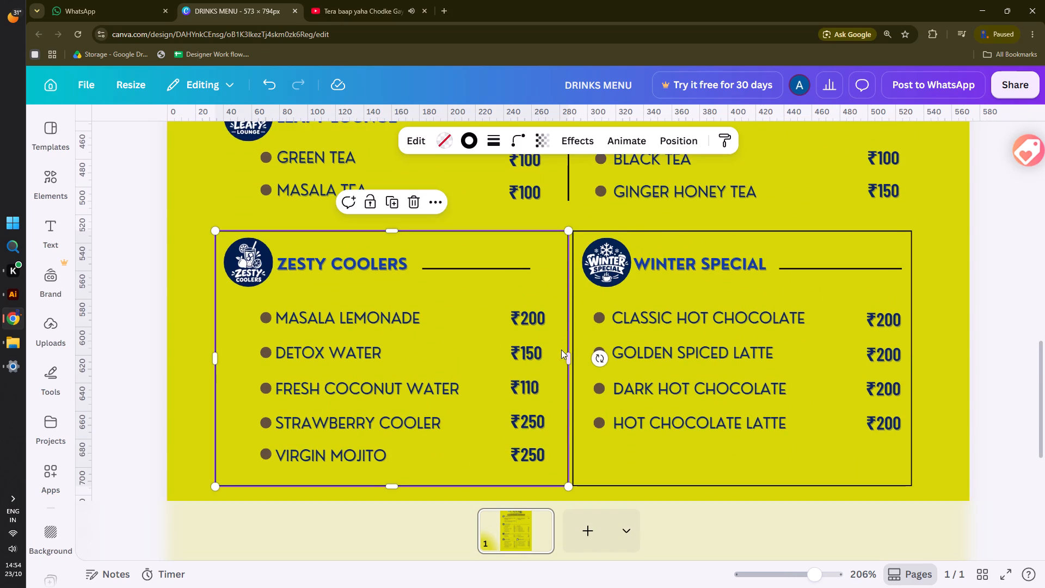
drag(570, 356, 563, 356)
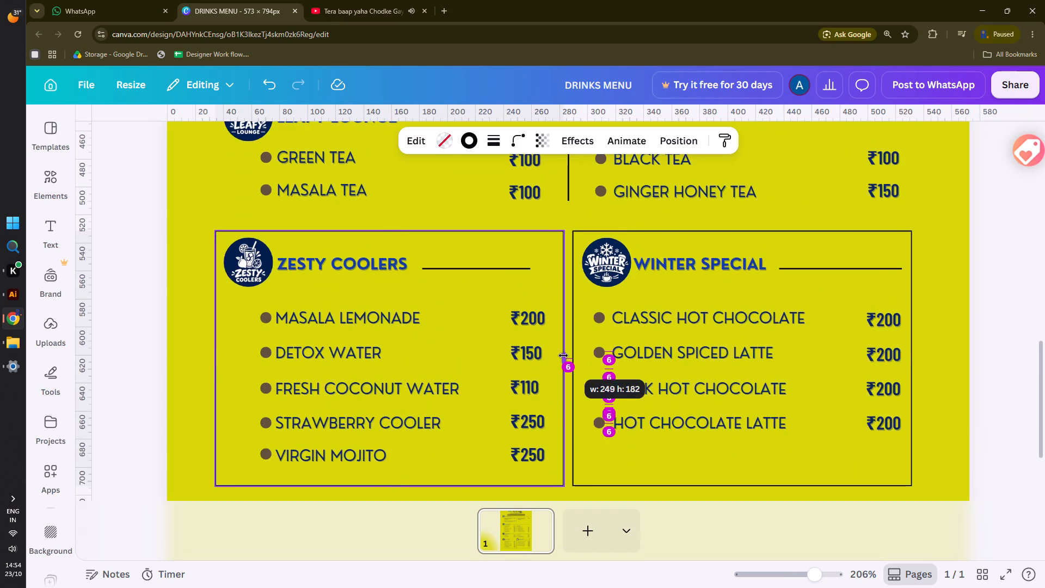
drag(563, 356, 563, 356)
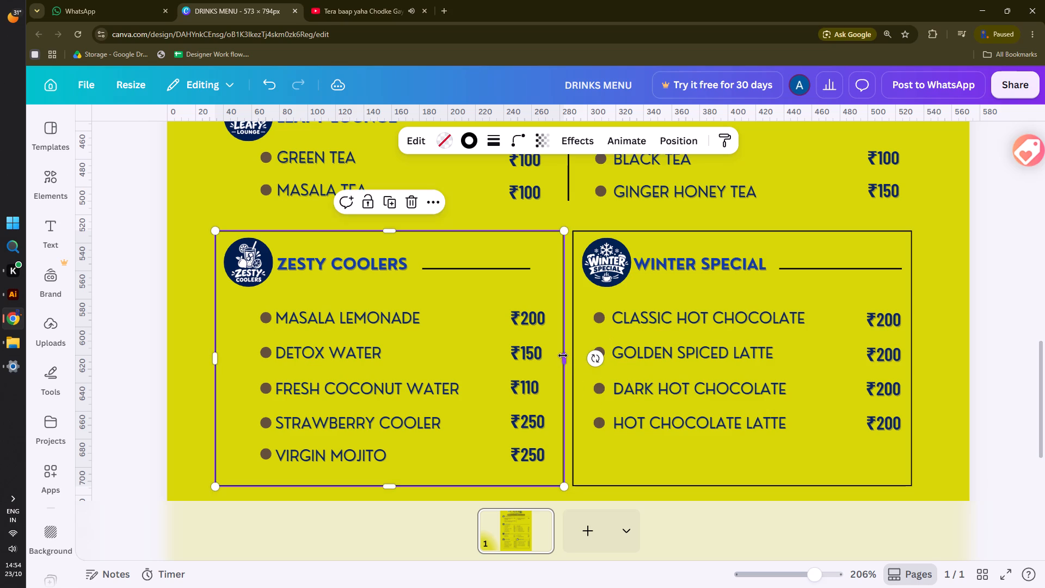
Place a vertical ruler guide at 286, in line with the Leafy Lounge divider.
drag(88, 279, 571, 280)
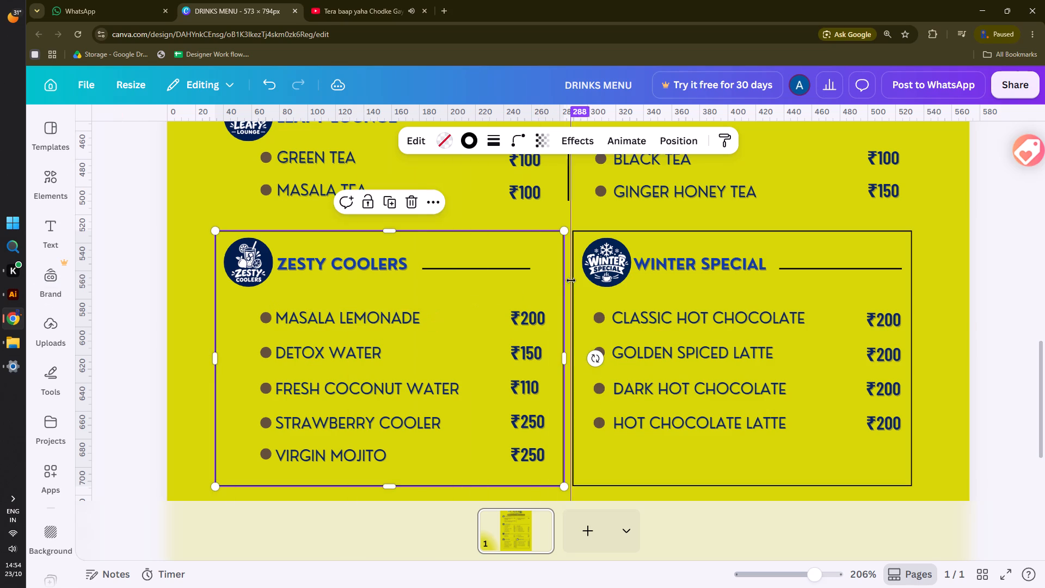
drag(571, 280, 565, 198)
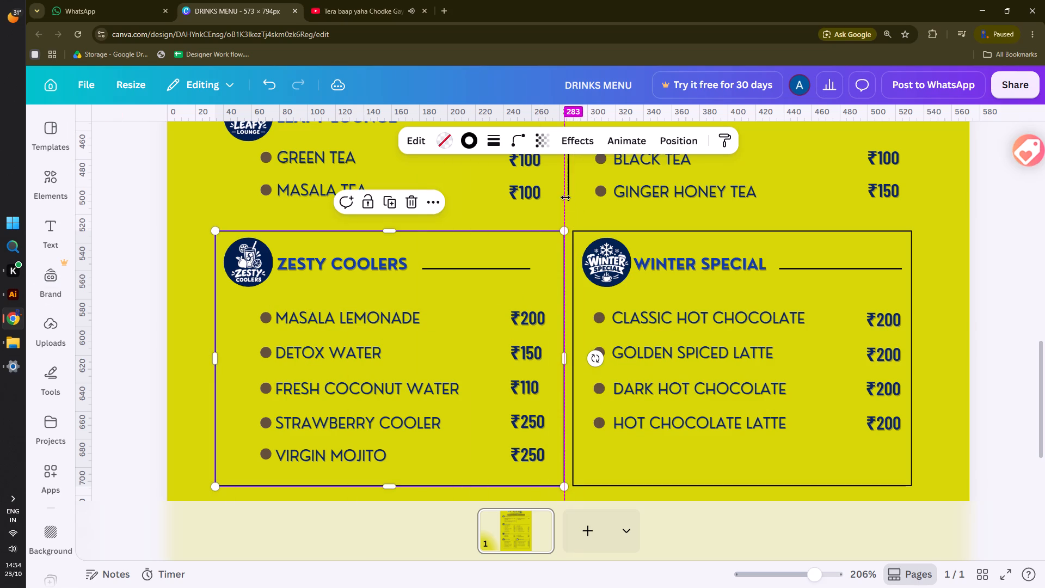
drag(565, 198, 569, 195)
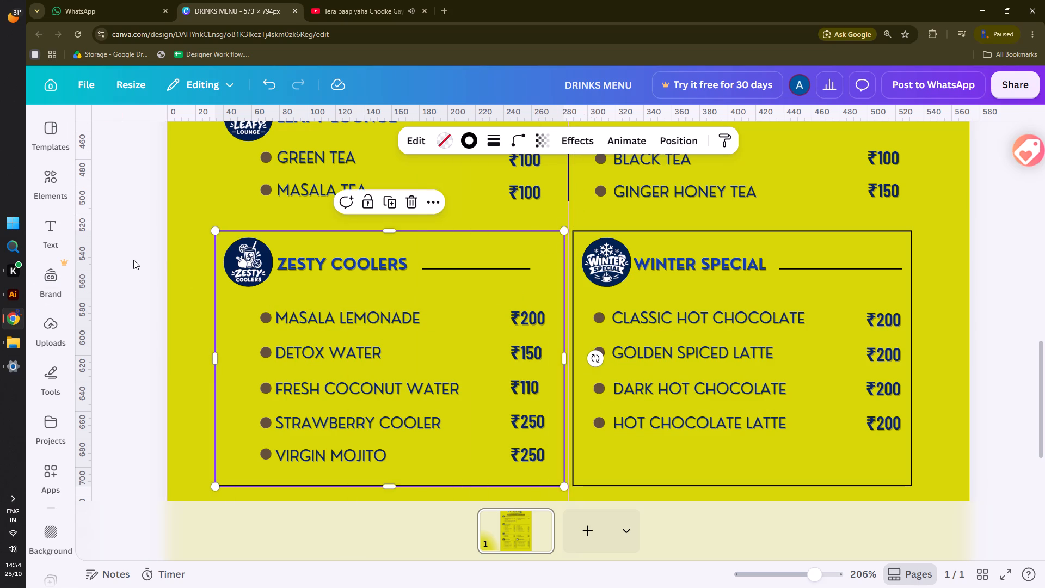
click(133, 260)
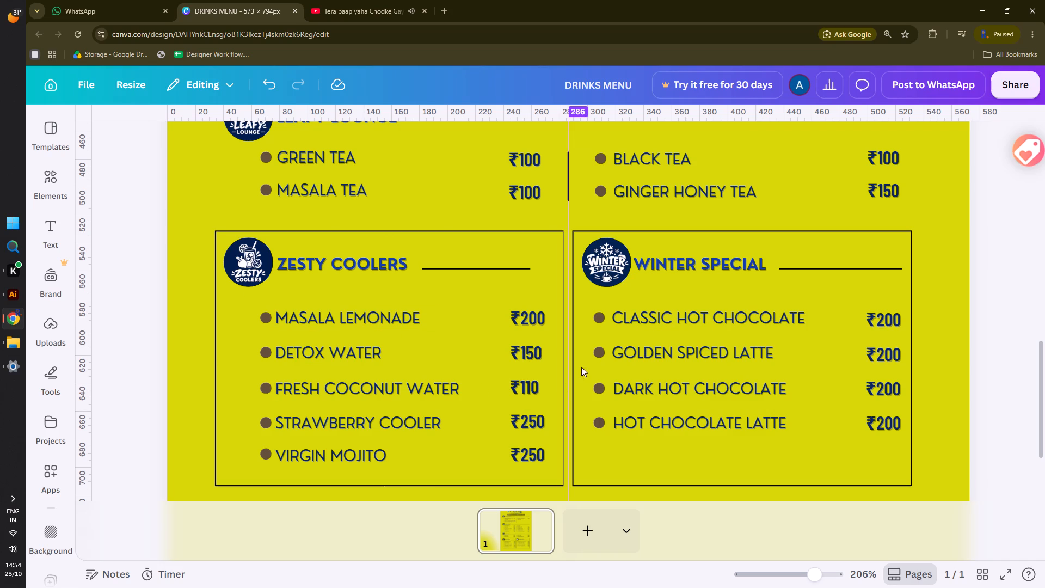
Narrow the Winter Special frame by moving its inner edge about 2 px away from the central guide.
click(573, 335)
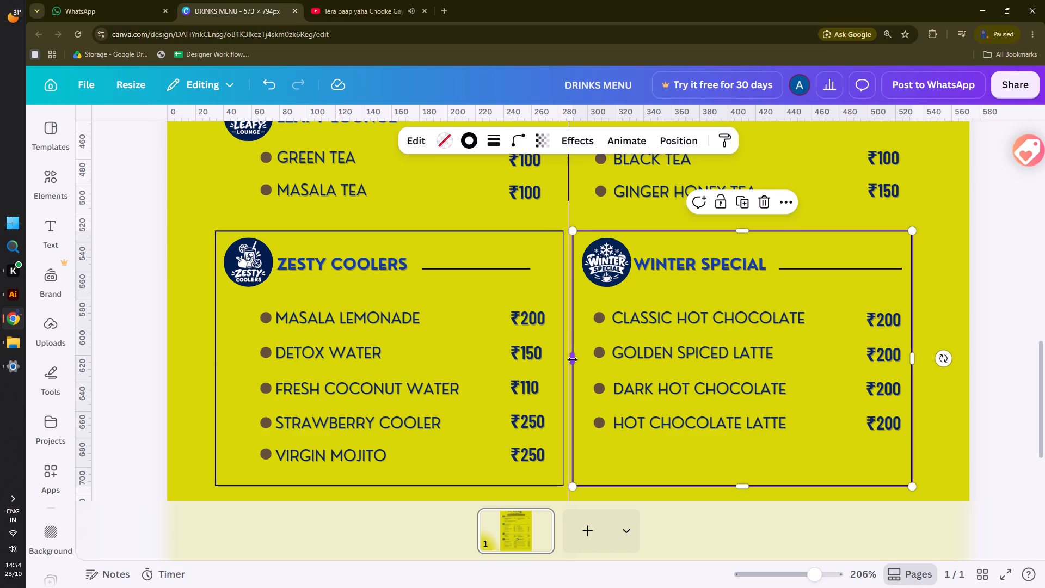
click(573, 360)
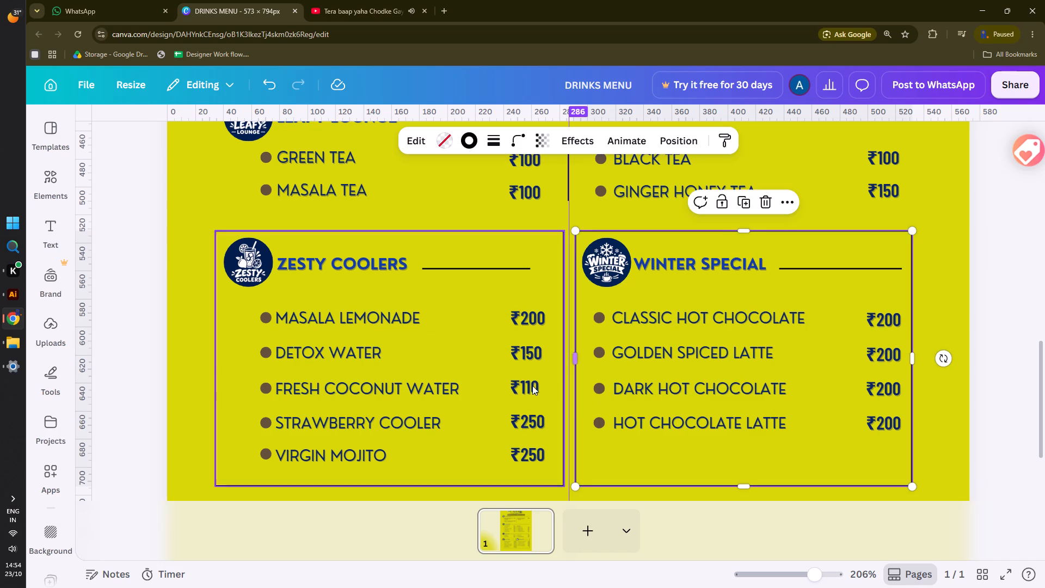
click(152, 277)
Review the gap between the two bottom frames and the dividers against the central guide across the menu.
scroll(277, 336, down, 2)
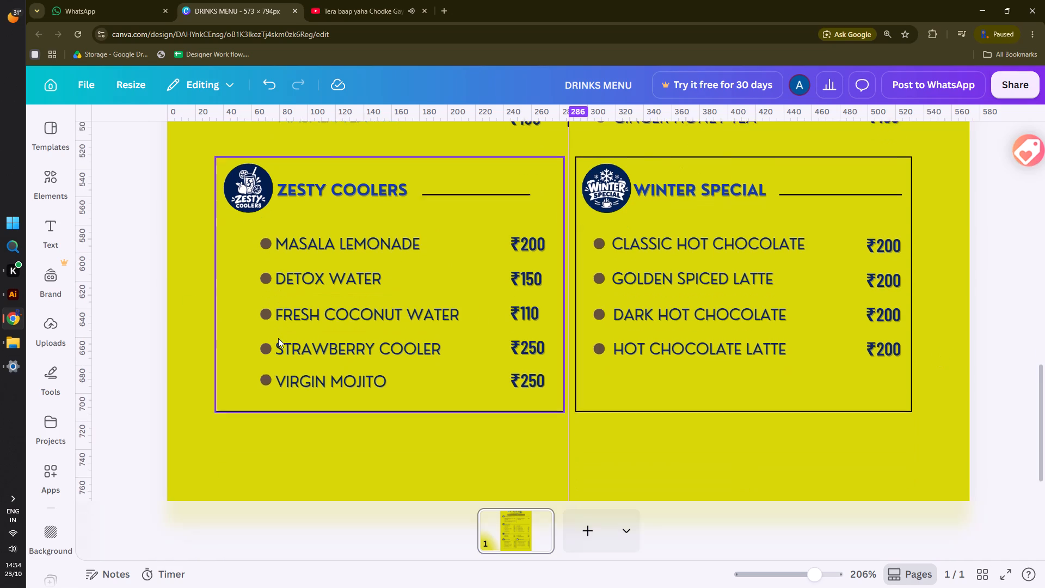
ctrl+scroll(465, 437, down, 5)
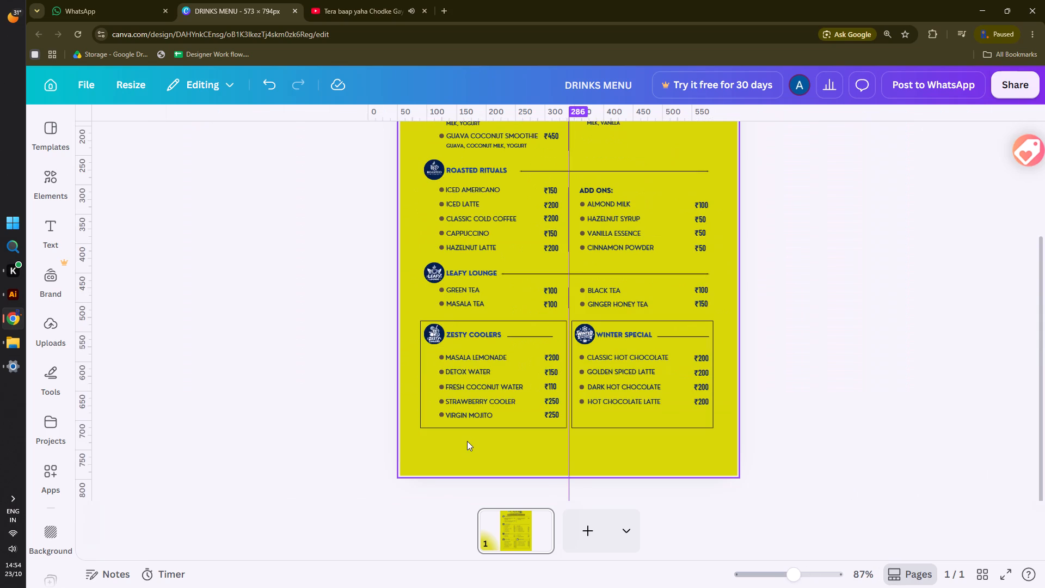
scroll(452, 444, up, 2)
scroll(452, 444, down, 1)
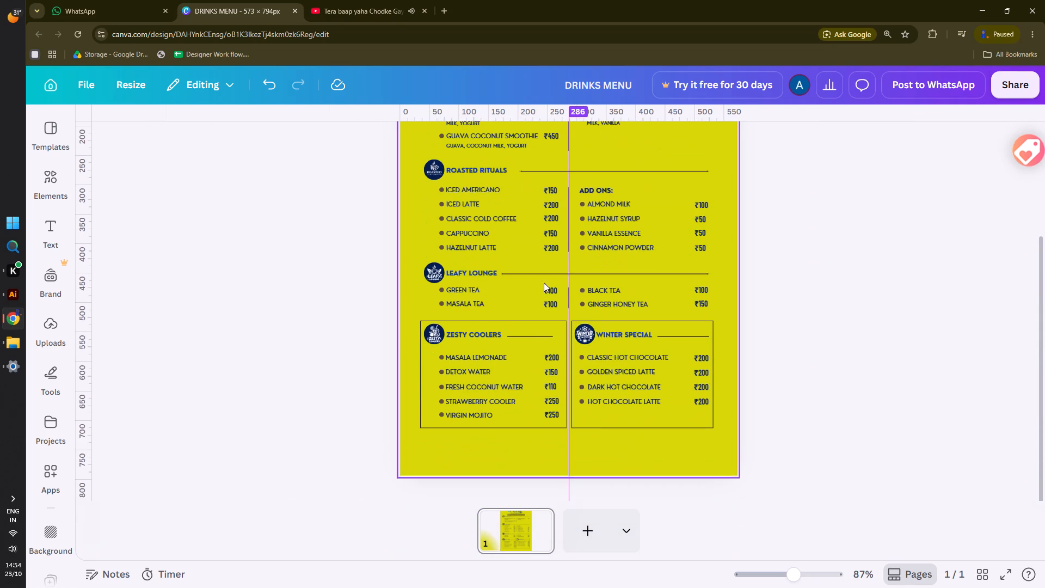
Remove the vertical ruler guide at 286 from the page.
drag(567, 157, 75, 158)
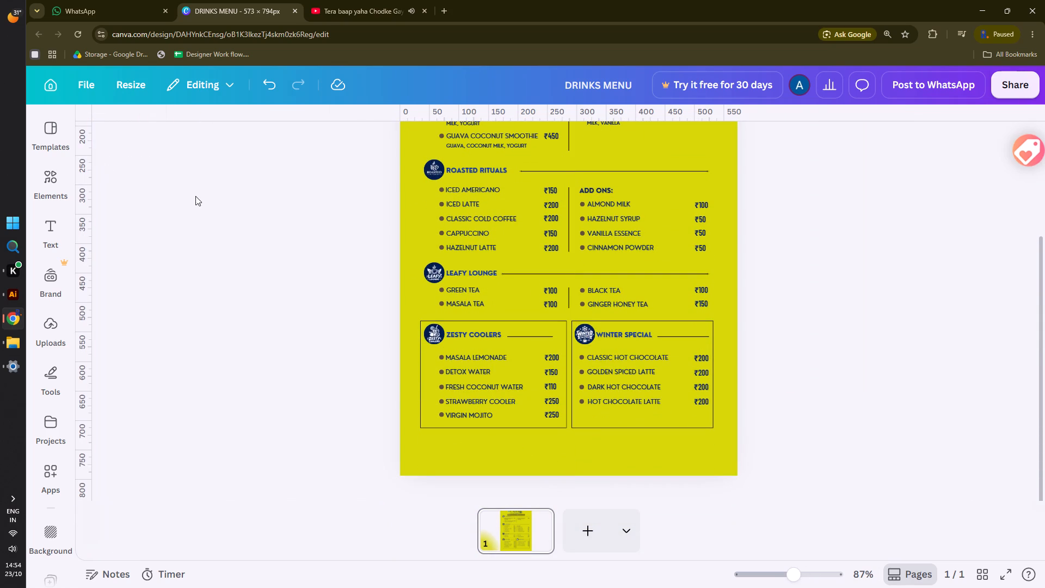
click(200, 204)
Duplicate the Zesty Coolers frame up around the Roasted Rituals items and shorten the copy to a height of about 173 px.
scroll(224, 240, up, 2)
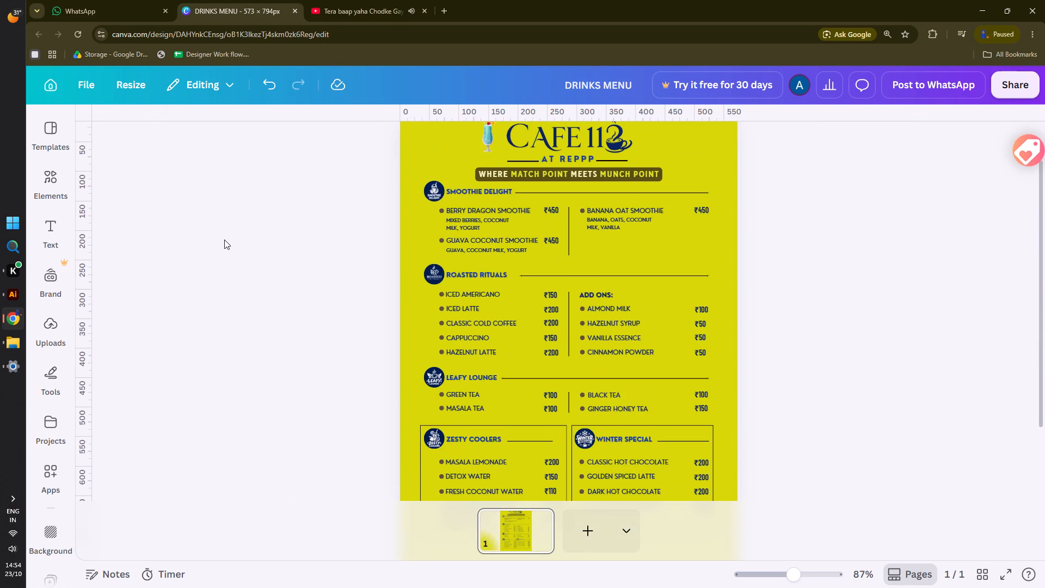
scroll(224, 240, down, 1)
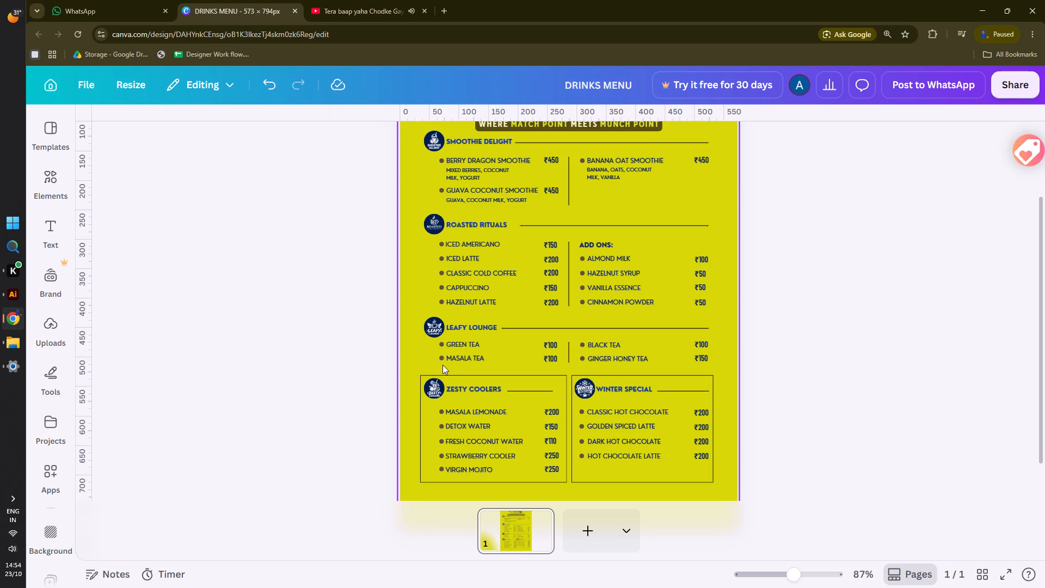
alt+drag(444, 377, 445, 289)
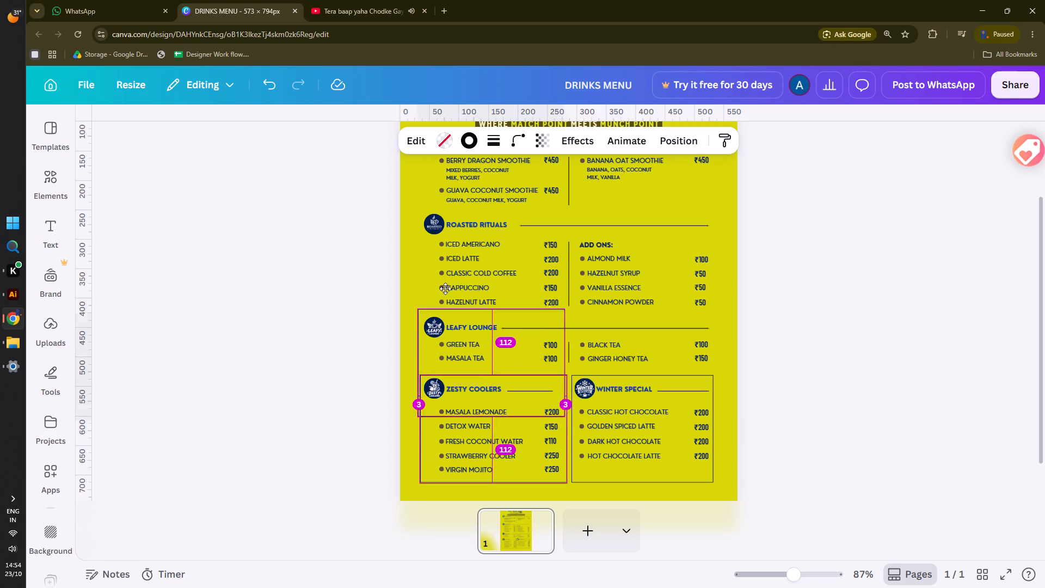
alt+drag(445, 289, 448, 238)
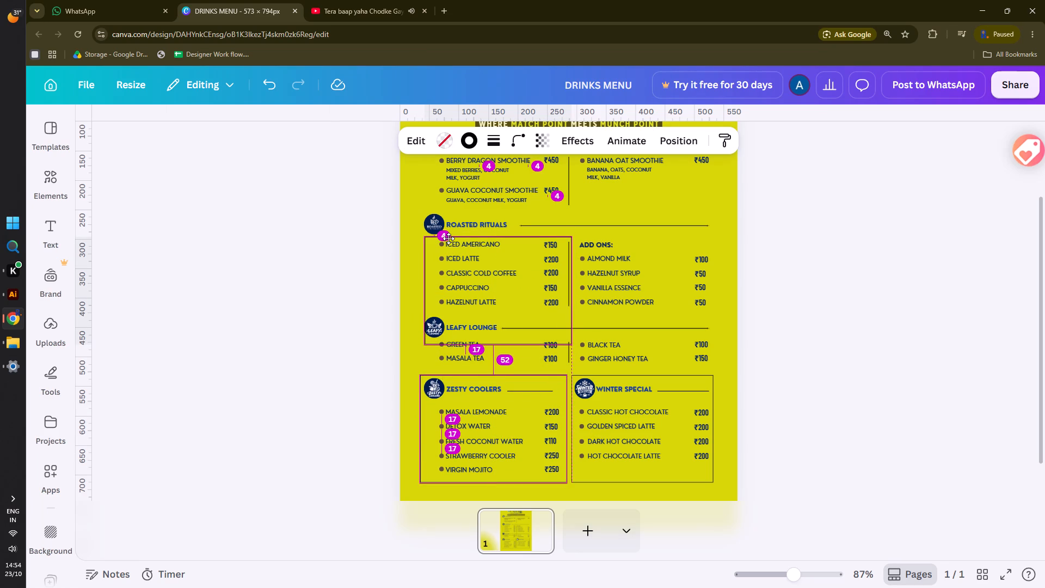
alt+drag(448, 238, 442, 213)
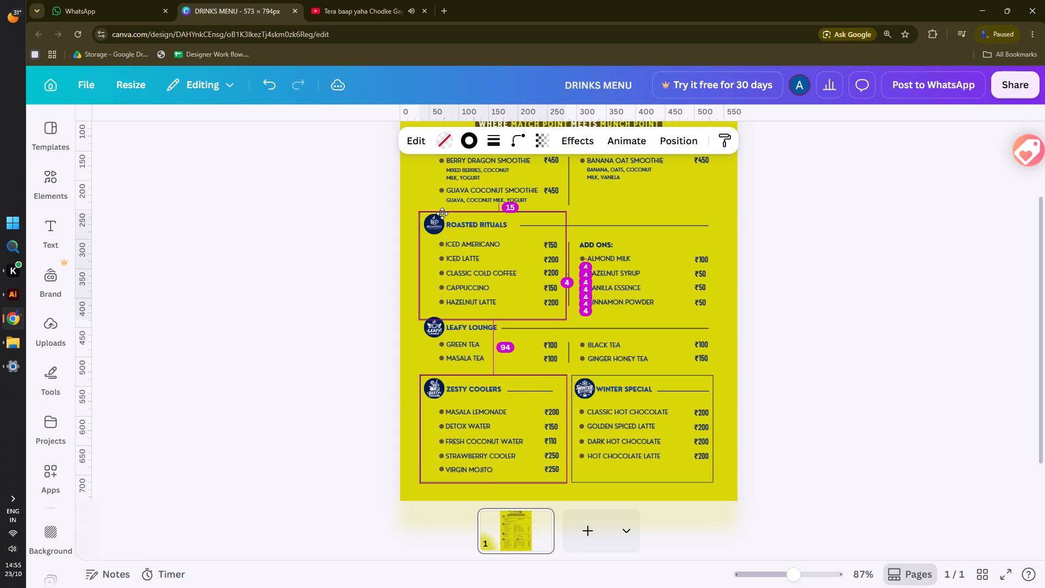
alt+drag(442, 213, 444, 213)
drag(493, 317, 493, 311)
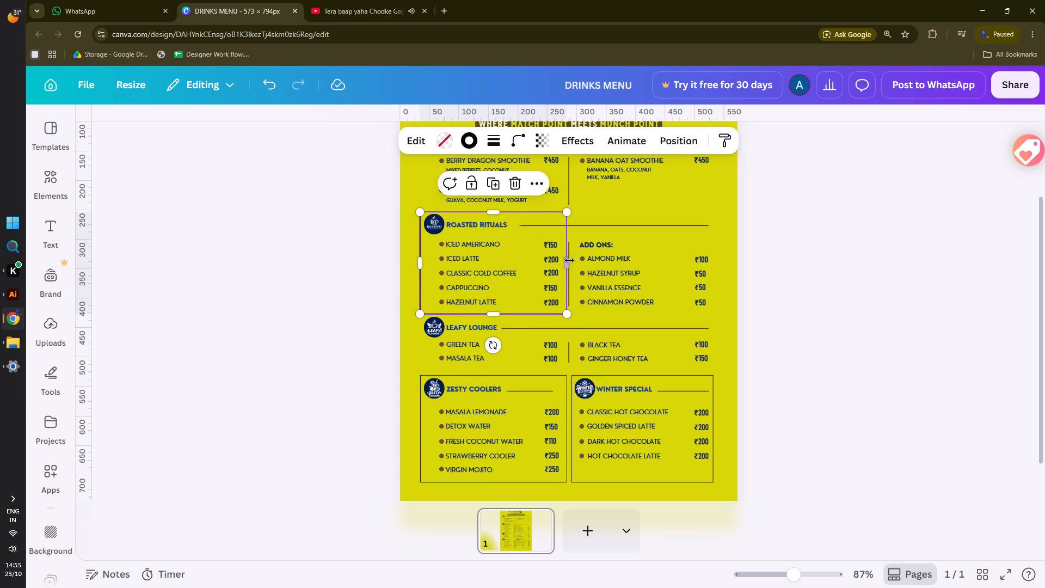
Widen the Roasted Rituals frame across both columns to line up with the outer edge of the Winter Special frame.
drag(568, 260, 719, 273)
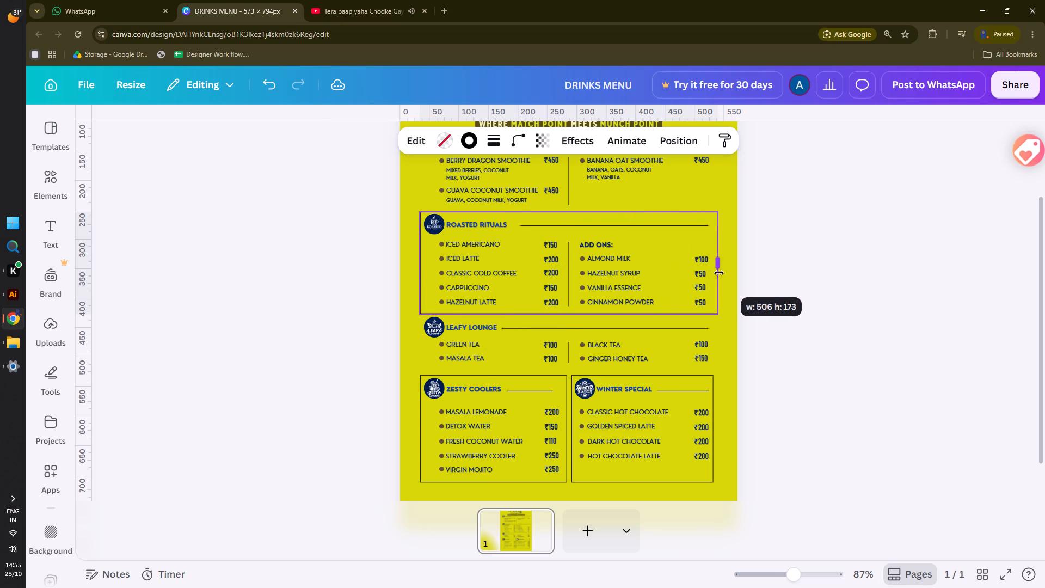
drag(719, 273, 717, 273)
click(419, 266)
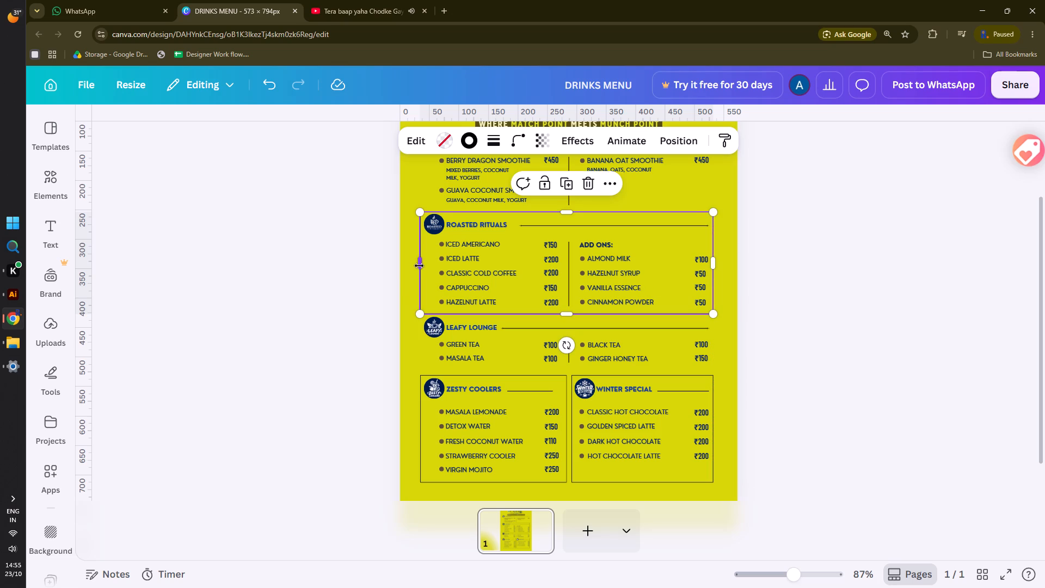
click(265, 309)
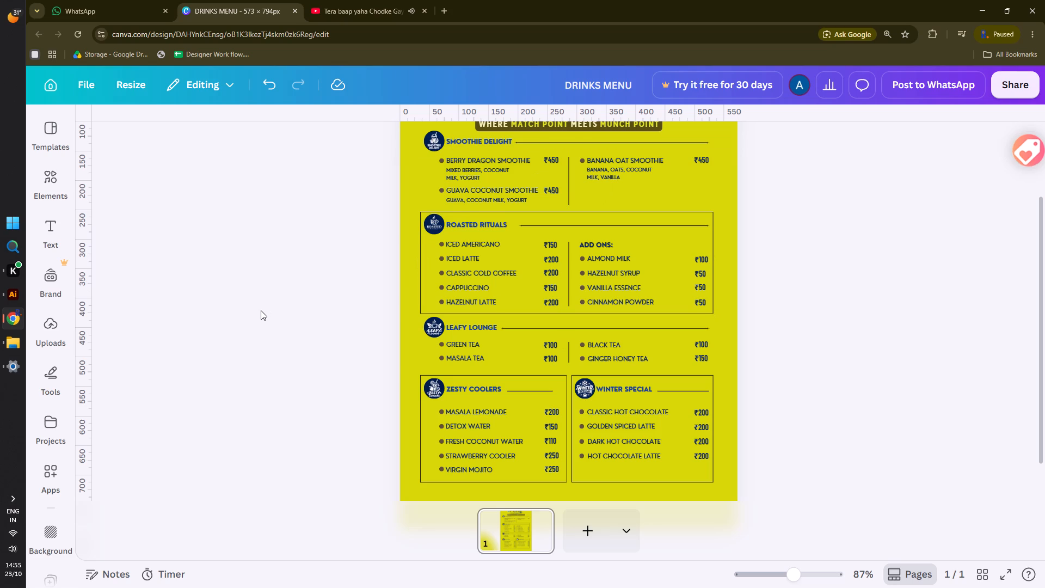
Duplicate the Roasted Rituals frame up around Smoothie Delight and shorten the copy to end just below the Guava Coconut Smoothie description.
scroll(261, 310, up, 1)
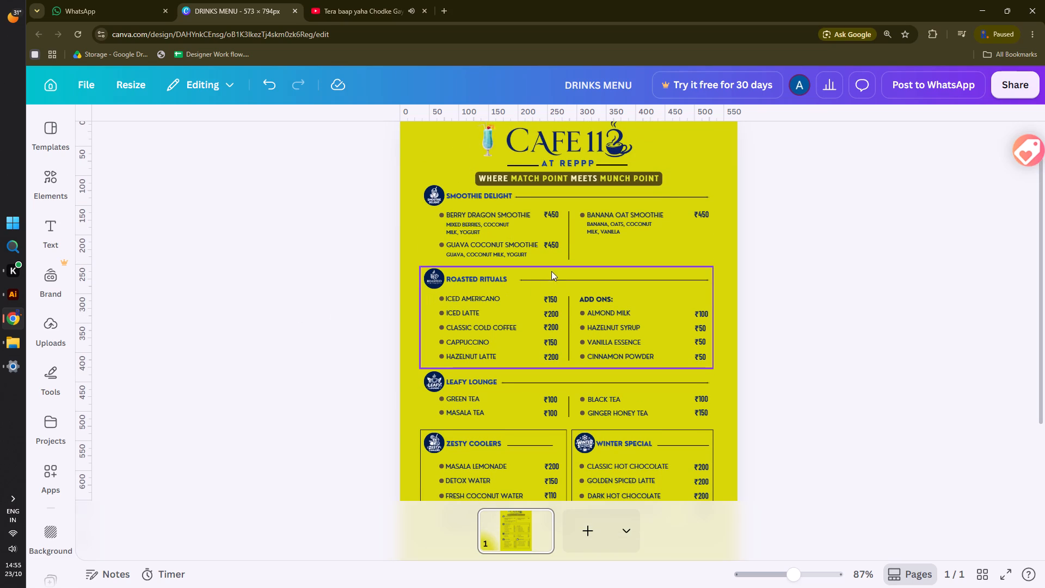
alt+drag(550, 268, 546, 185)
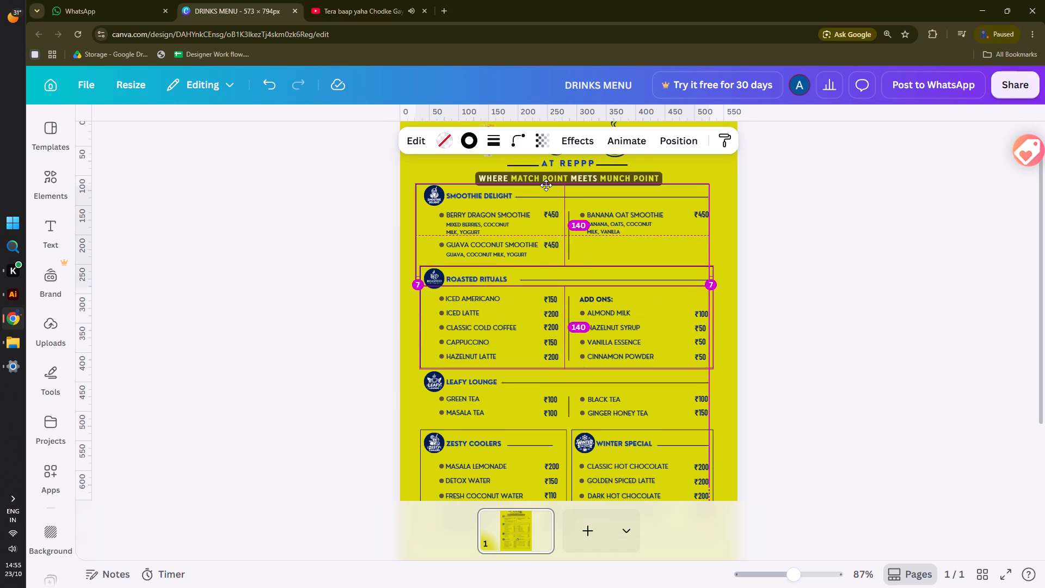
alt+drag(546, 185, 549, 185)
drag(569, 288, 569, 271)
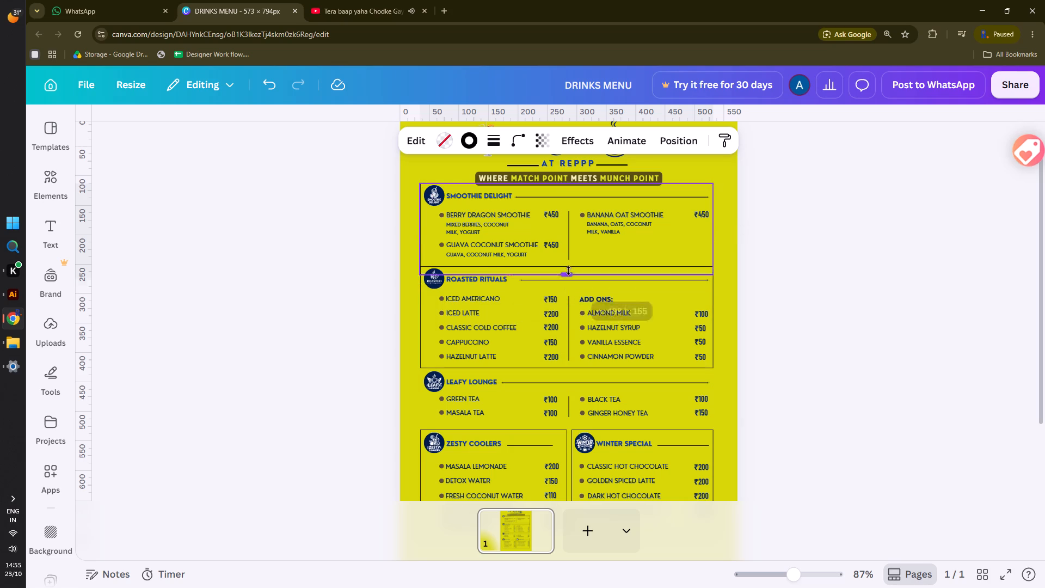
drag(569, 271, 569, 262)
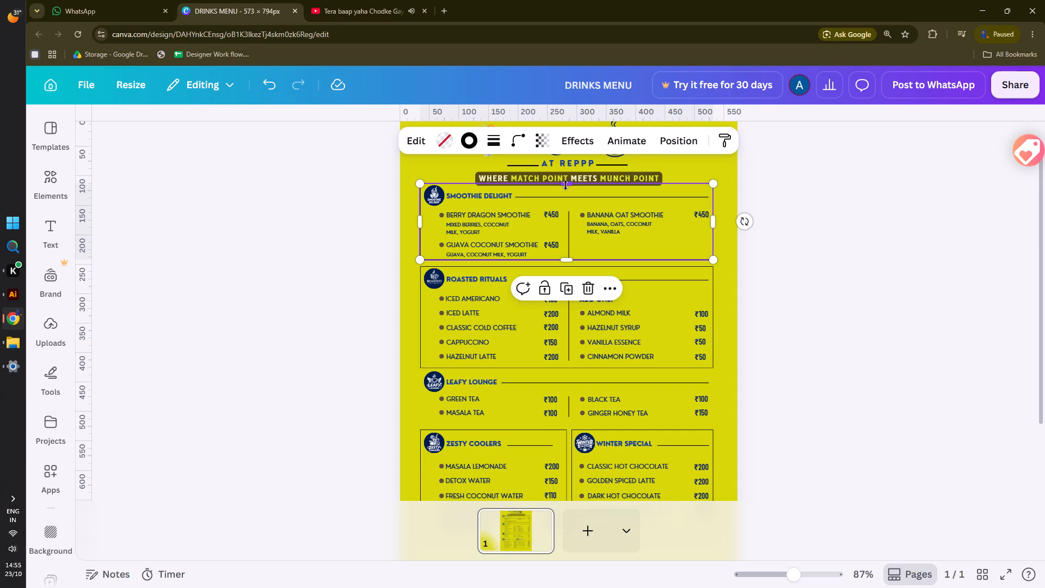
click(275, 222)
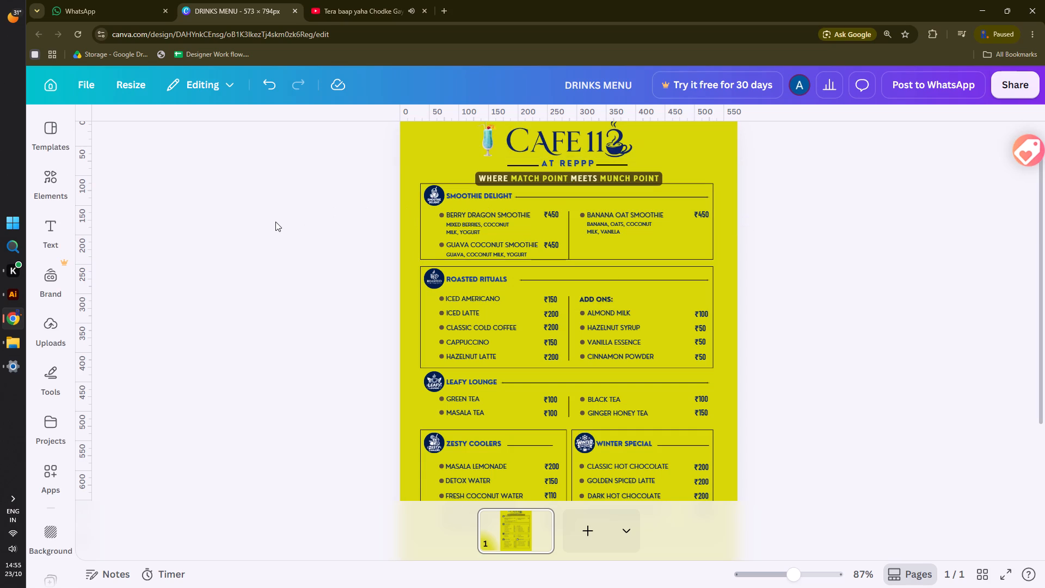
Scale the "Where Match Point Meets Munch Point" tagline down to font size 9.4.
scroll(519, 230, up, 2)
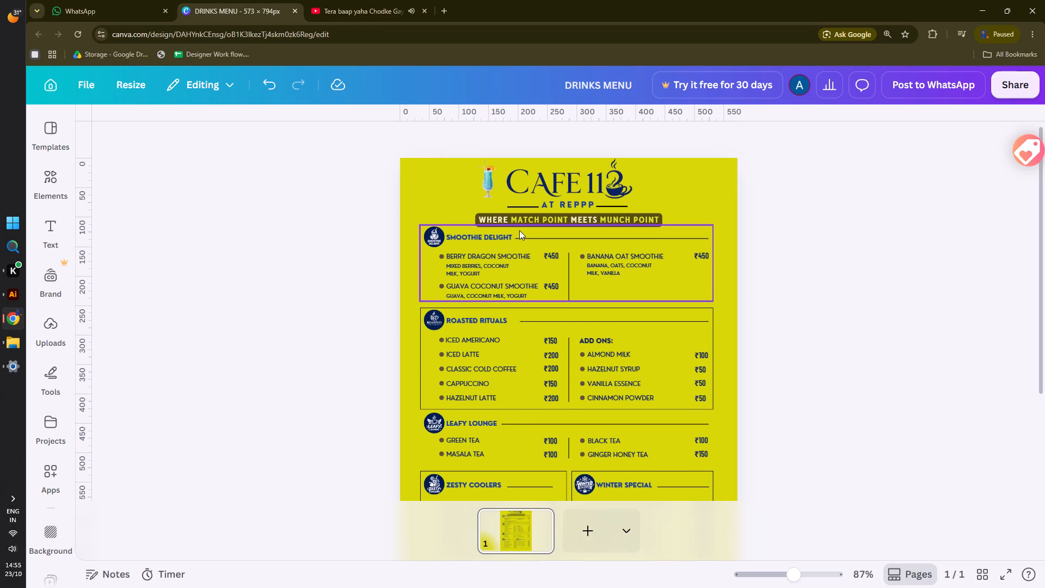
click(570, 220)
shift+drag(474, 217, 495, 224)
click(229, 231)
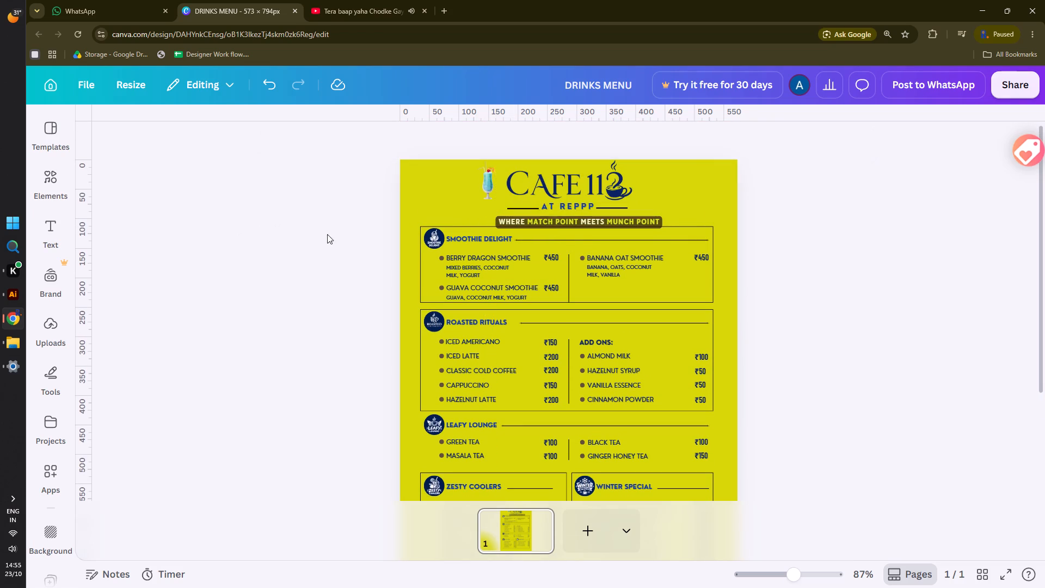
Move the tagline to sit centred under "AT REPPP", clear of the Smoothie Delight frame.
drag(616, 218, 600, 217)
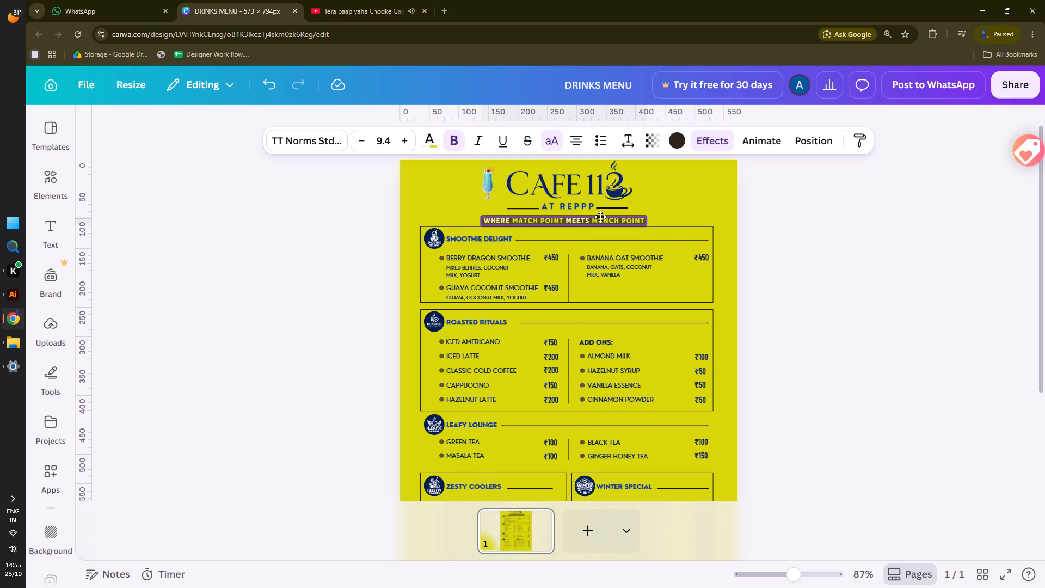
drag(600, 217, 607, 218)
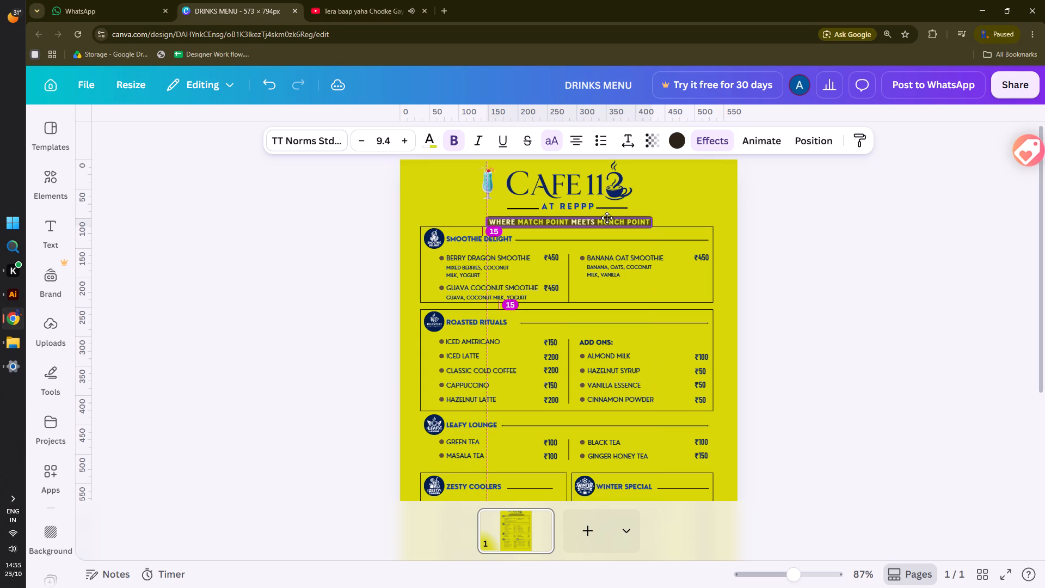
drag(607, 218, 608, 215)
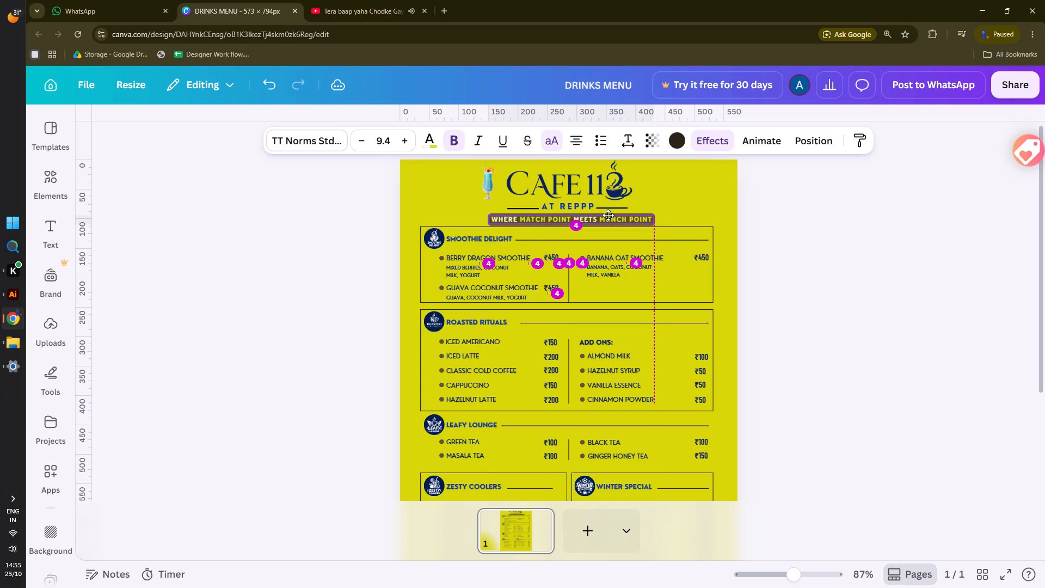
drag(608, 215, 608, 215)
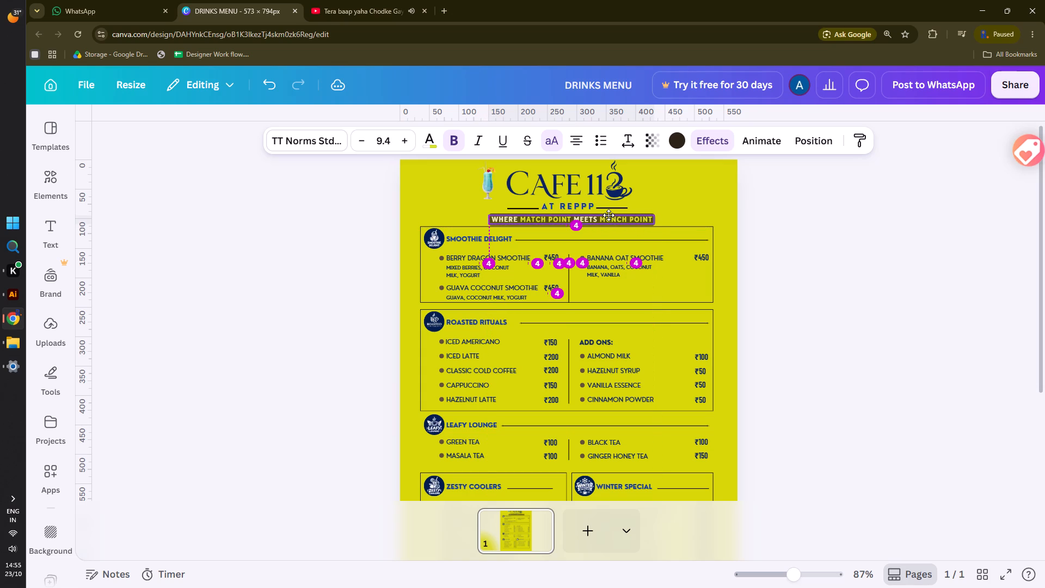
drag(608, 215, 607, 213)
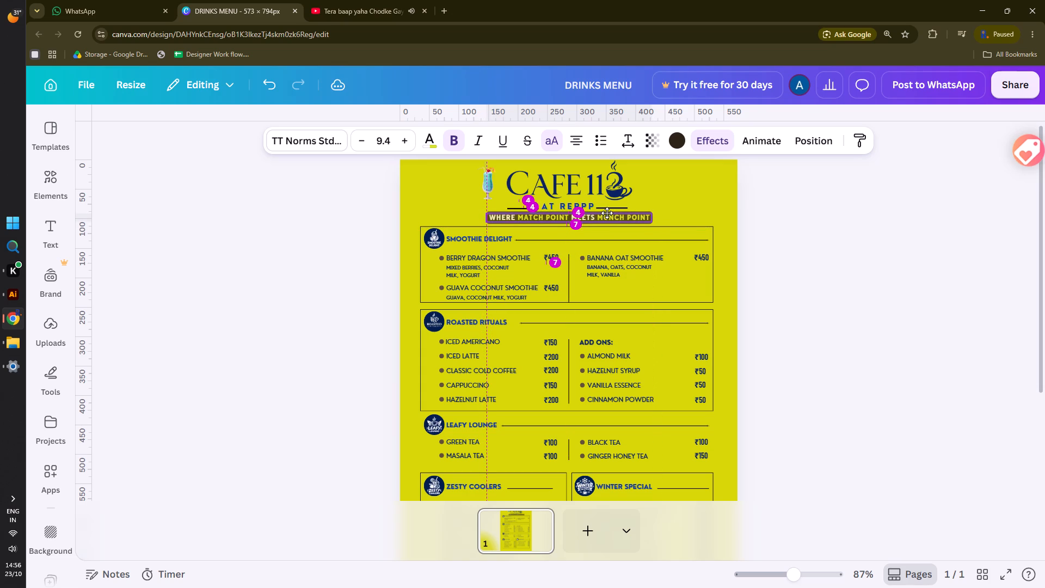
drag(607, 213, 603, 214)
click(806, 232)
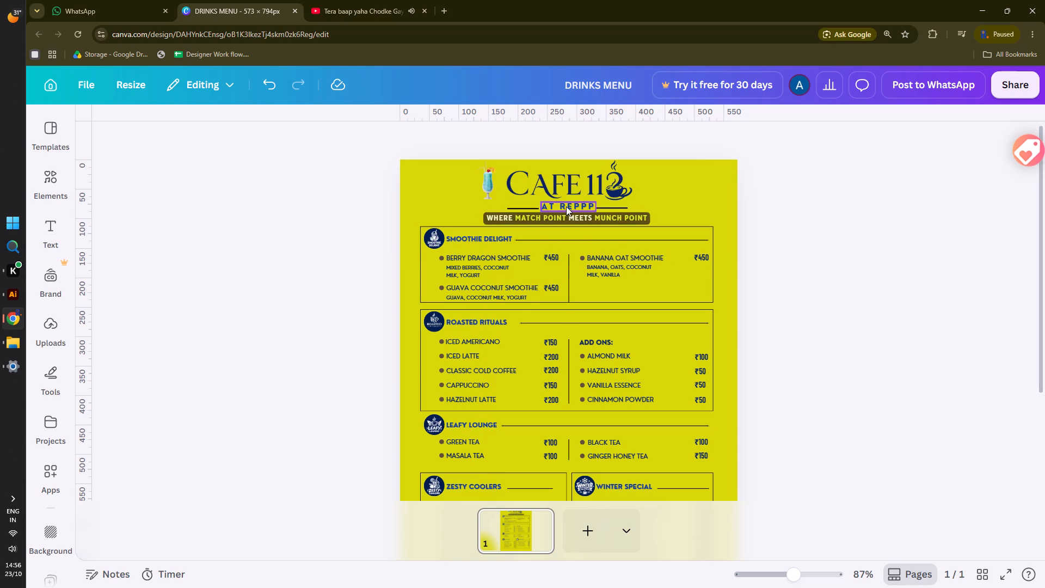
Nudge the Cafe 112 logo up by one increment.
click(570, 189)
key(Up)
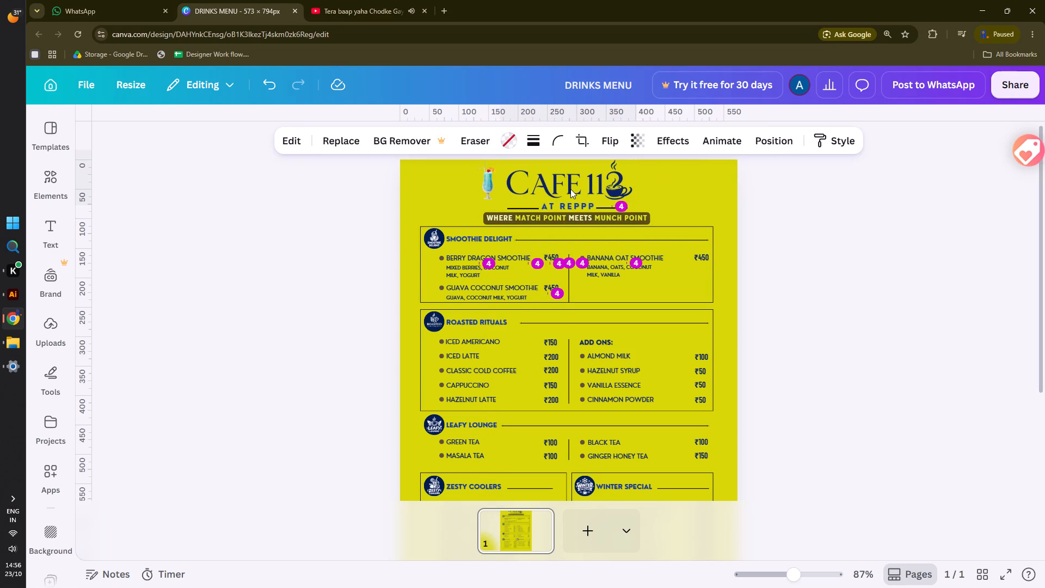
click(297, 205)
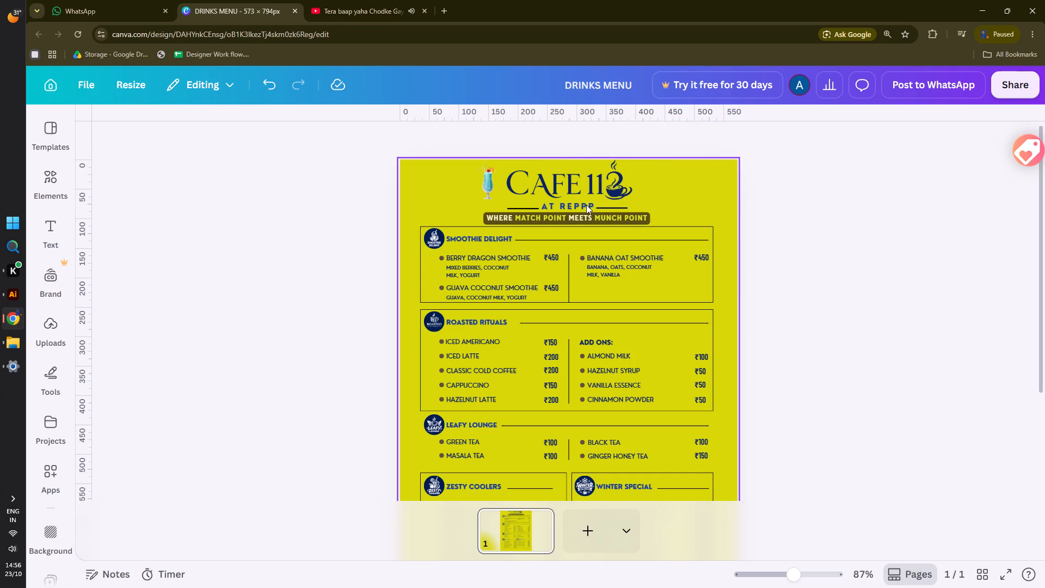
Nudge the "AT REPPP" text and both of its side lines up together by two increments.
click(586, 205)
click(622, 206)
click(531, 208)
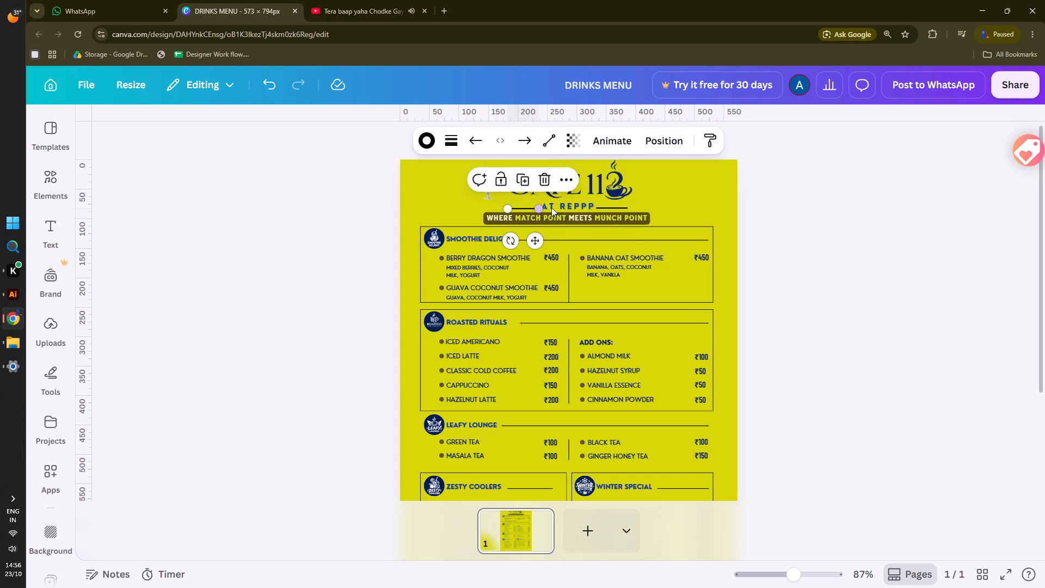
shift+click(566, 206)
shift+click(612, 210)
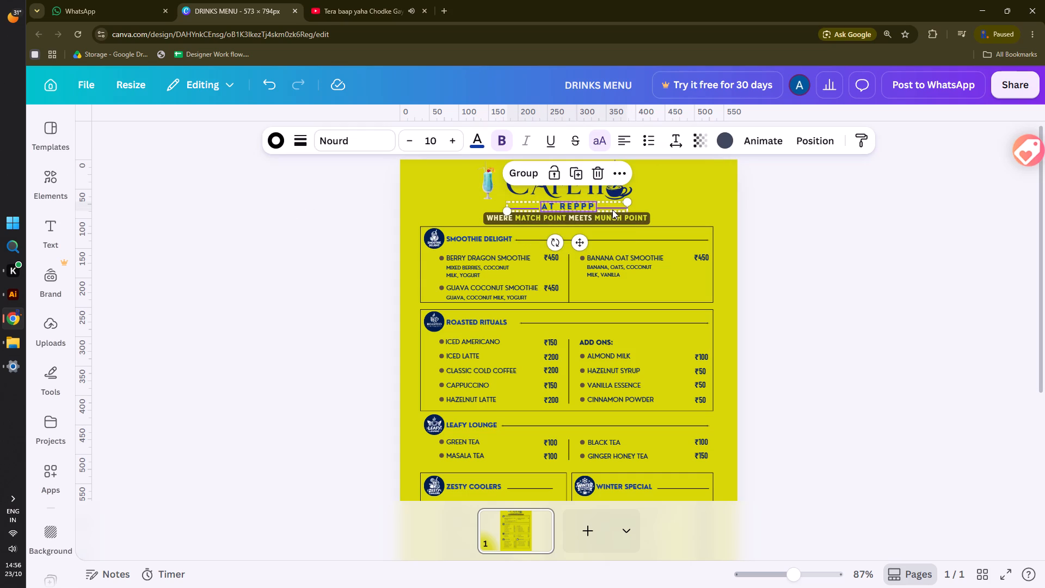
key(Up)
key(Up)
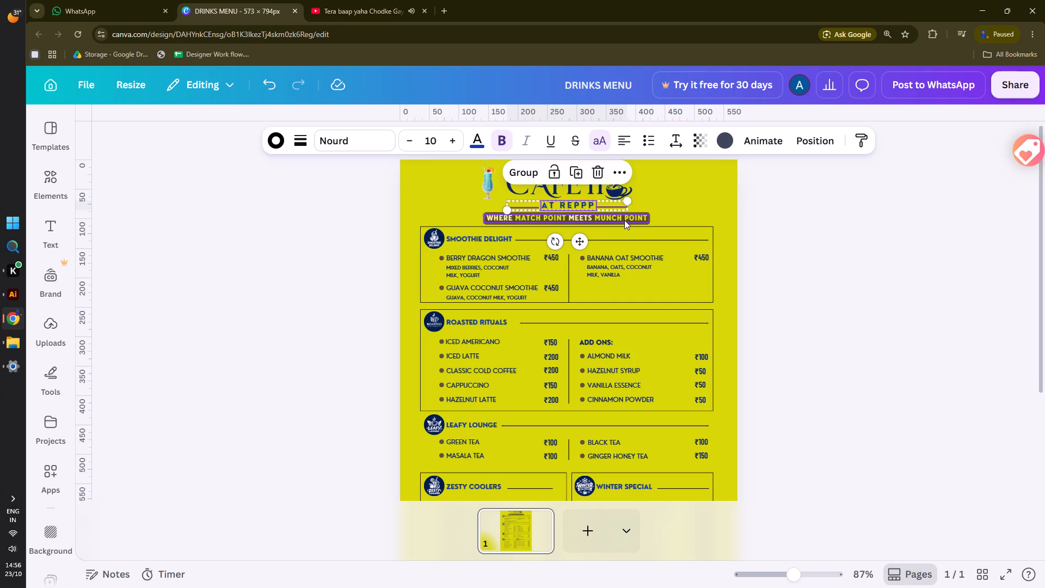
Nudge the tagline up by two increments, closer to "AT REPPP".
click(624, 219)
key(Up)
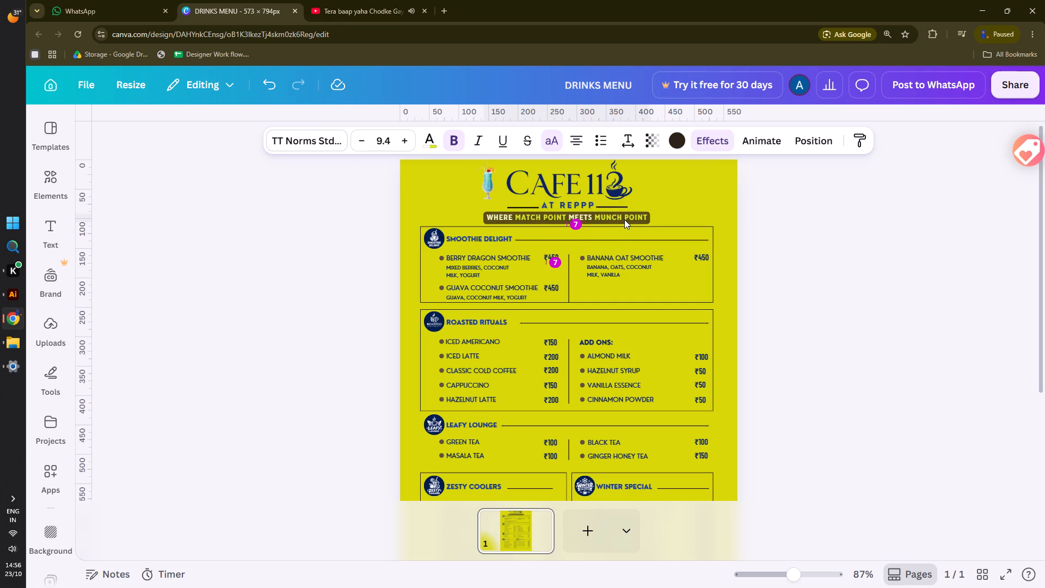
key(Up)
click(820, 231)
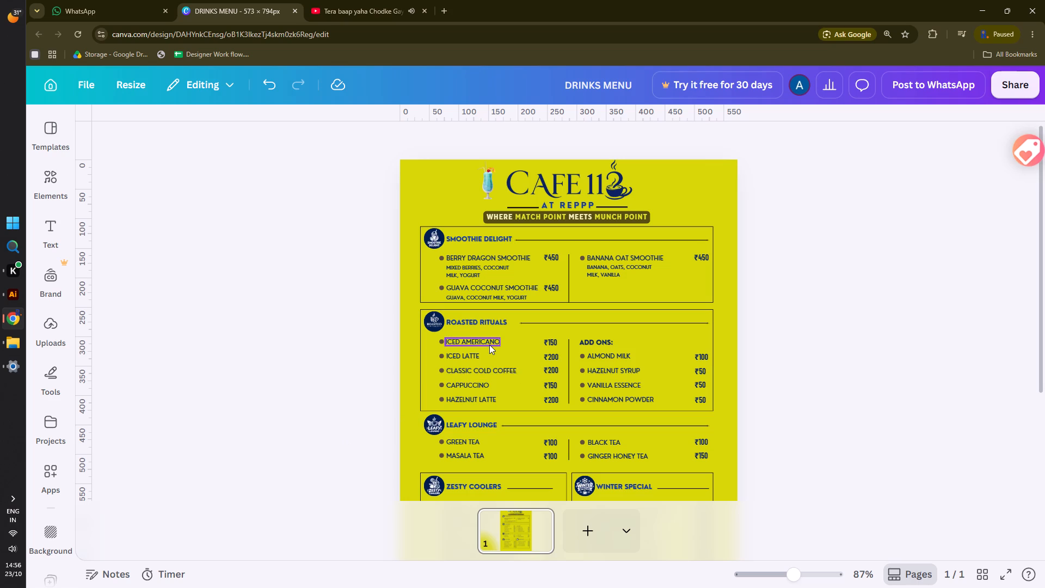
Extend the lower edge of the Smoothie Delight frame toward the Roasted Rituals frame, to a height of about 132 px.
ctrl+scroll(489, 345, up, 4)
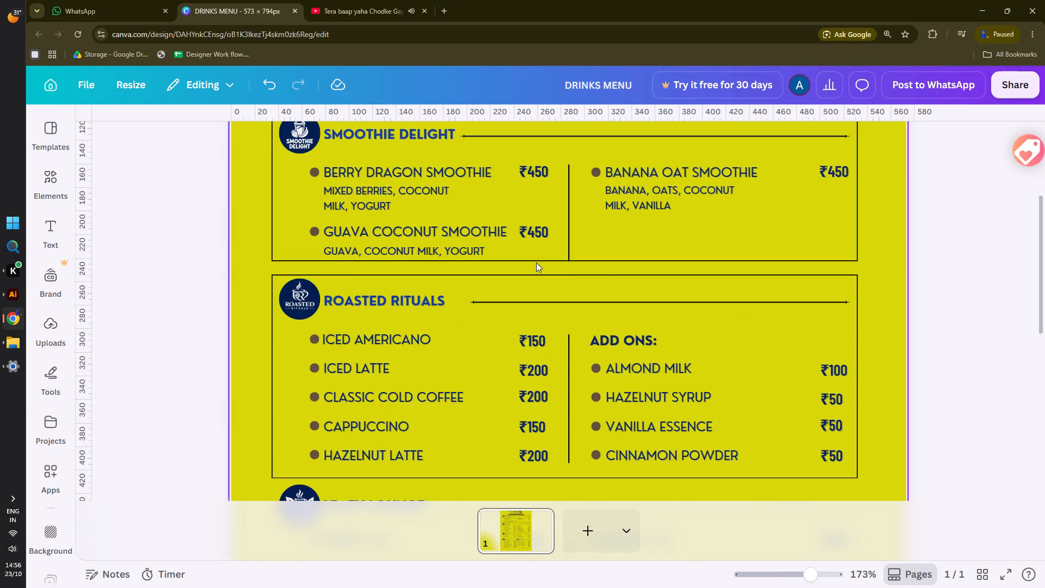
click(540, 260)
click(567, 264)
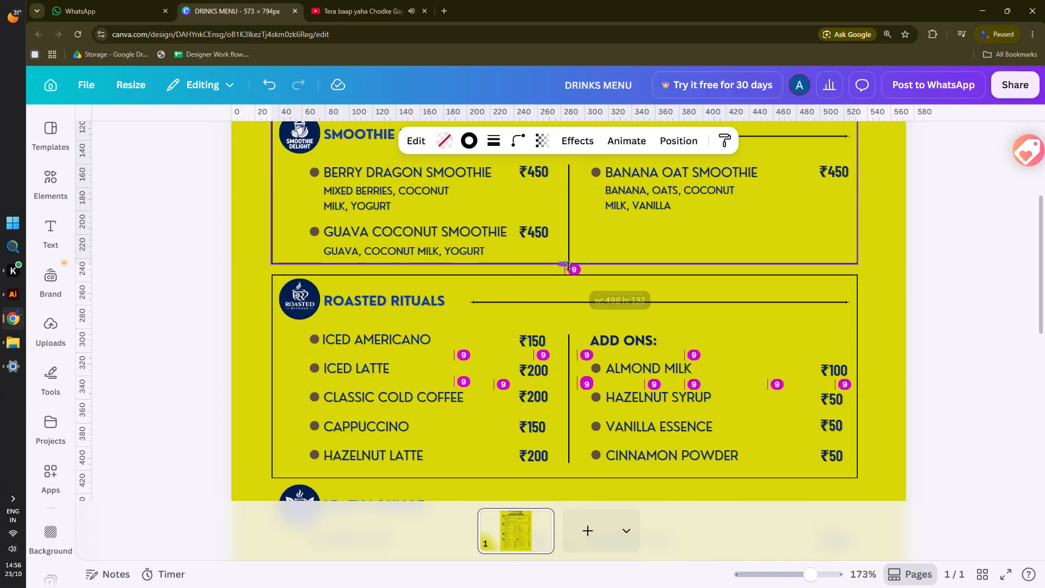
ctrl+scroll(579, 273, down, 4)
click(294, 279)
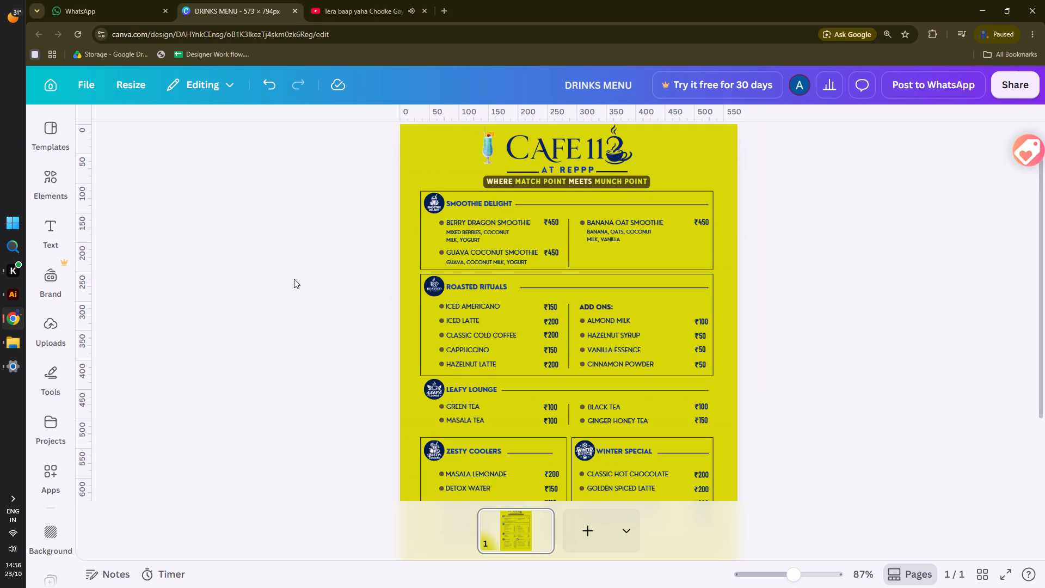
Duplicate the Roasted Rituals frame and place the copy just below it, aligned with its sides and starting above the Leafy Lounge heading.
scroll(294, 279, down, 2)
scroll(294, 279, up, 1)
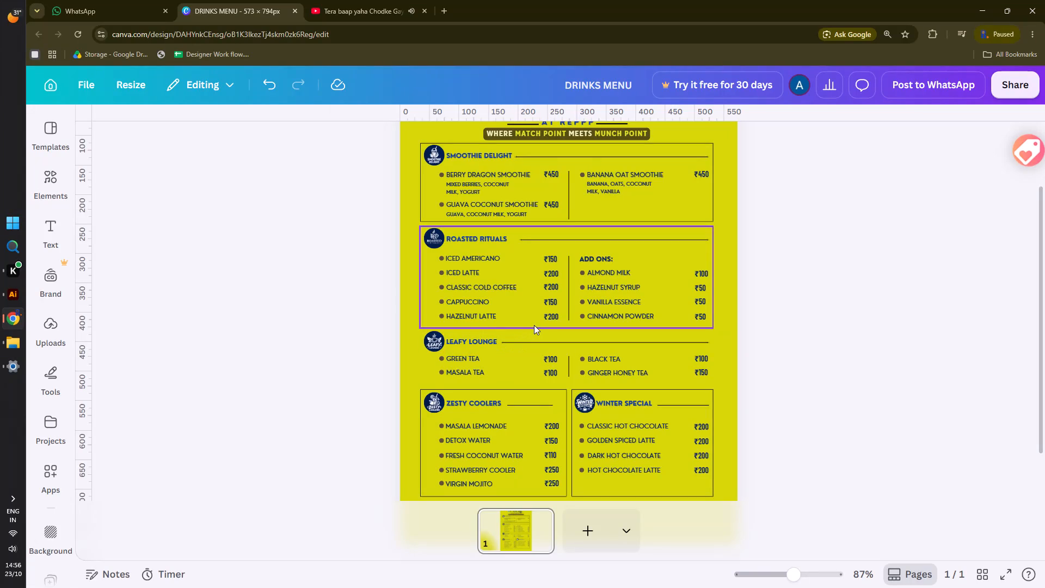
alt+drag(534, 325, 539, 450)
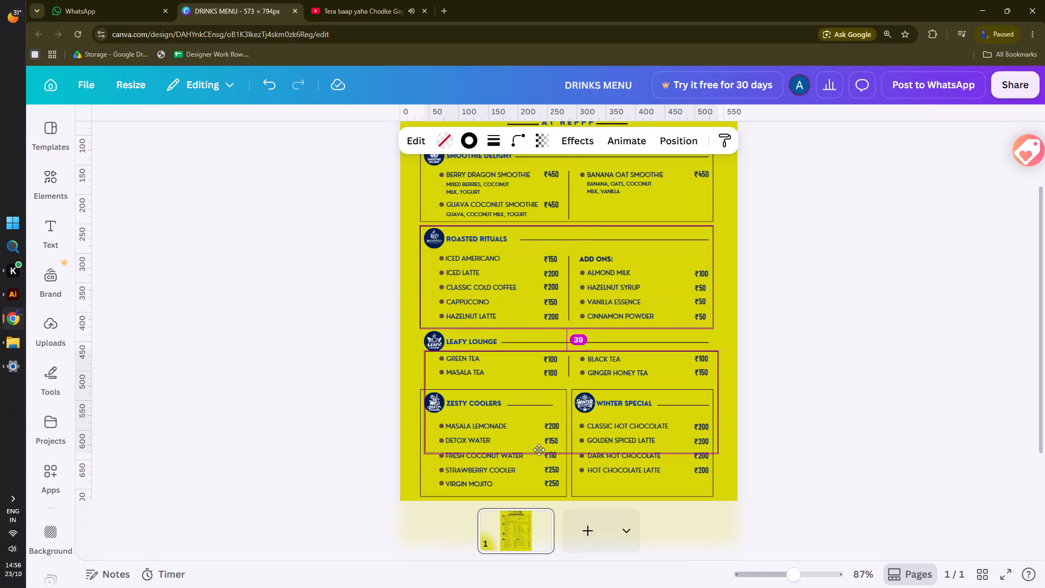
alt+drag(539, 450, 532, 432)
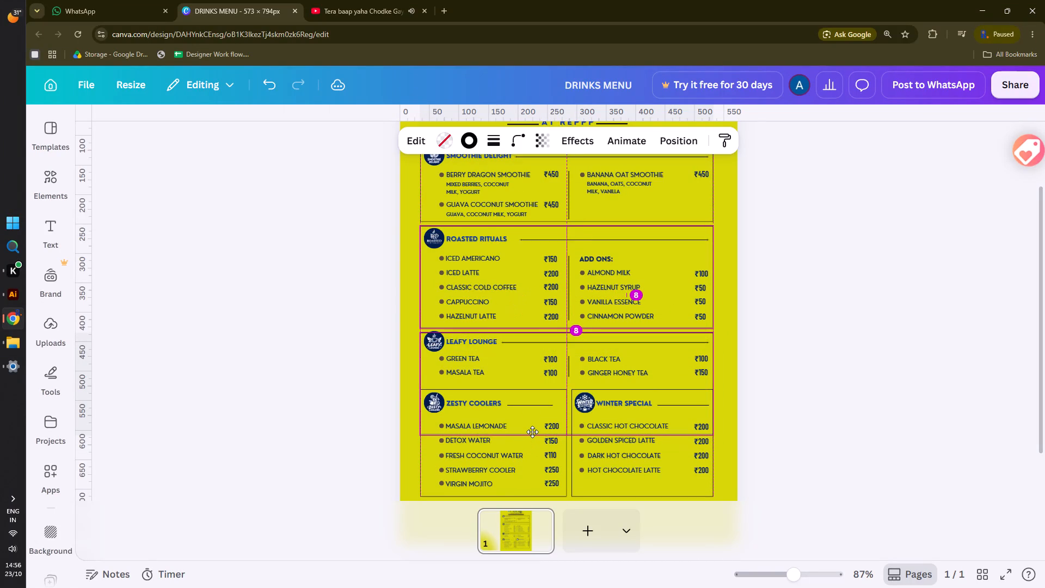
alt+drag(532, 432, 532, 431)
key(Up)
key(Up)
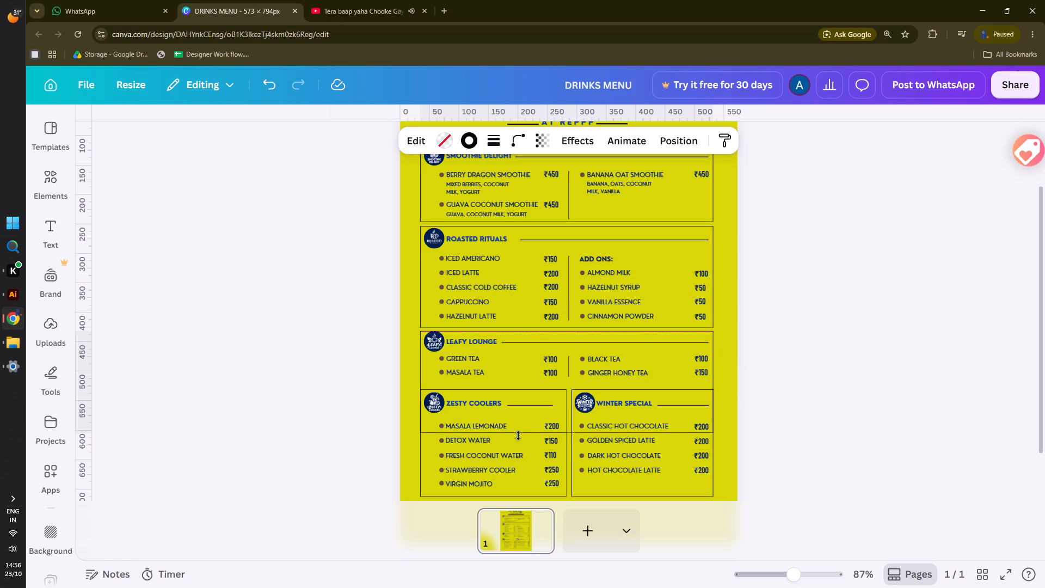
key(Up)
key(Up)
key(Up)
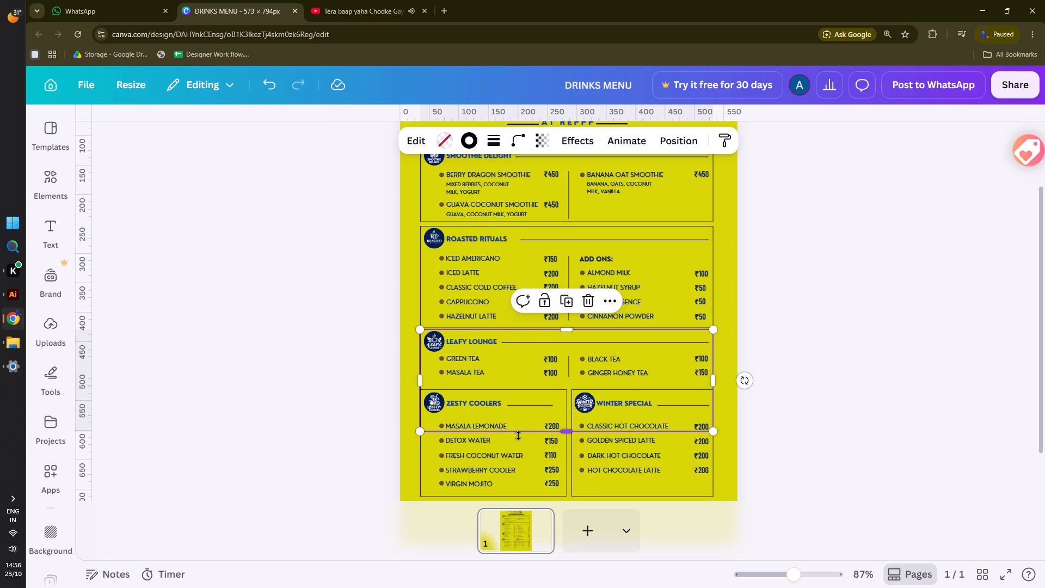
Shorten the copied frame from its lower edge so it encloses only the Leafy Lounge section, ending just below the Masala Tea row.
drag(566, 429, 573, 382)
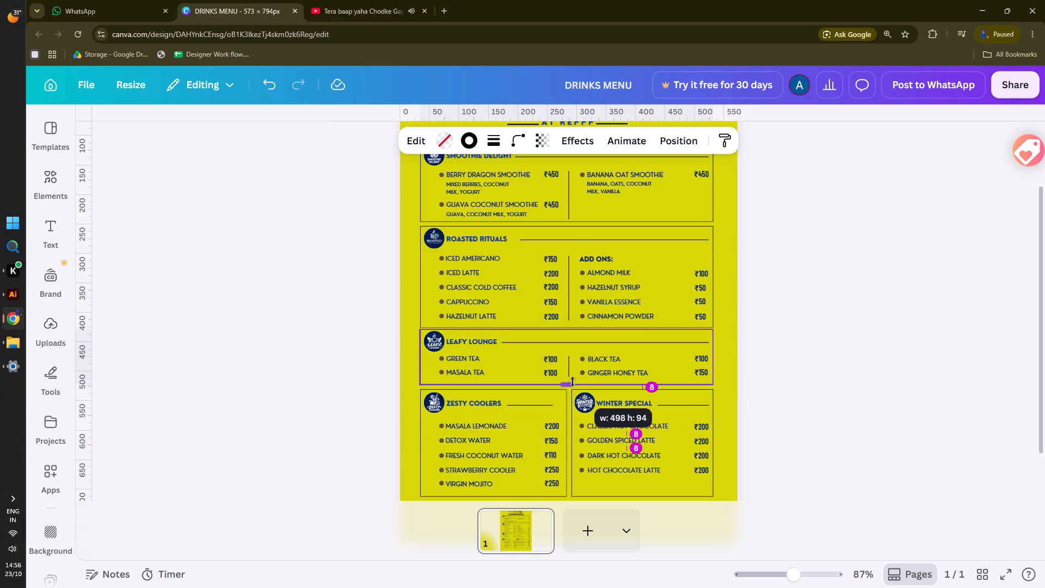
drag(573, 382, 573, 379)
click(291, 345)
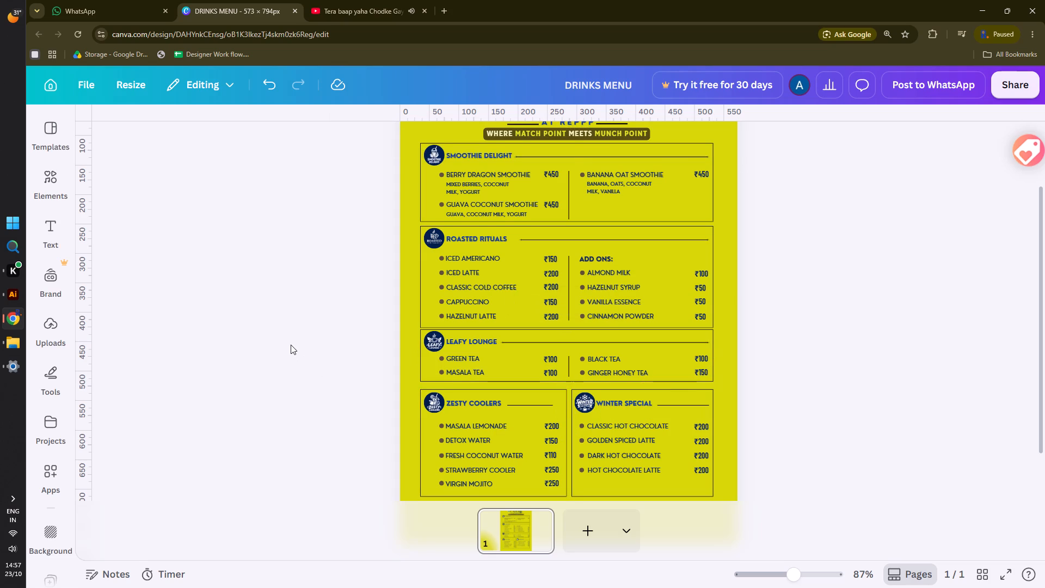
Examine the whole menu page to compare the section frames, the gaps between them and the free space at the bottom.
scroll(291, 345, up, 1)
scroll(291, 345, down, 2)
scroll(291, 345, up, 1)
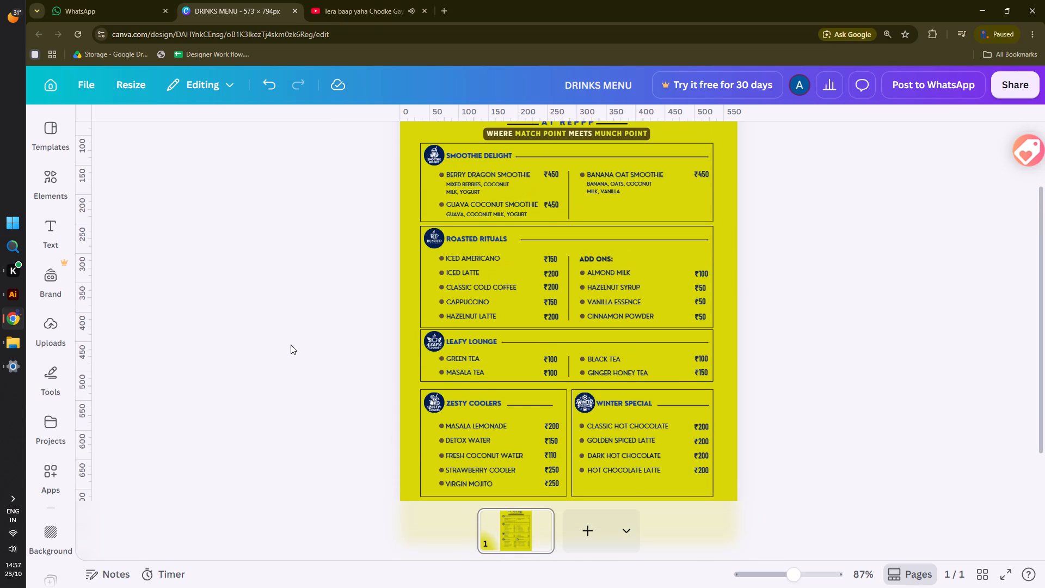
scroll(291, 345, down, 1)
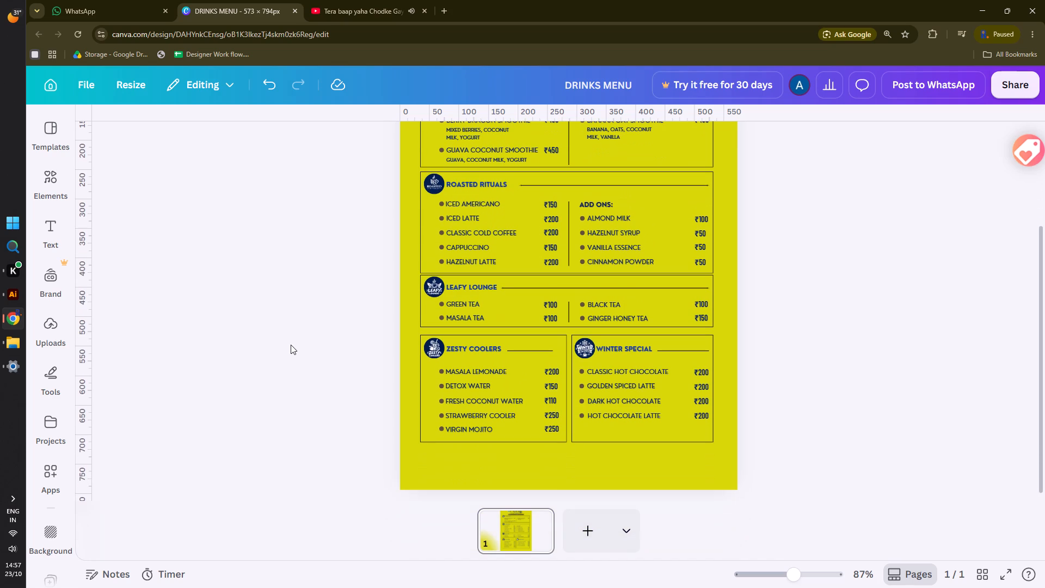
scroll(293, 344, up, 1)
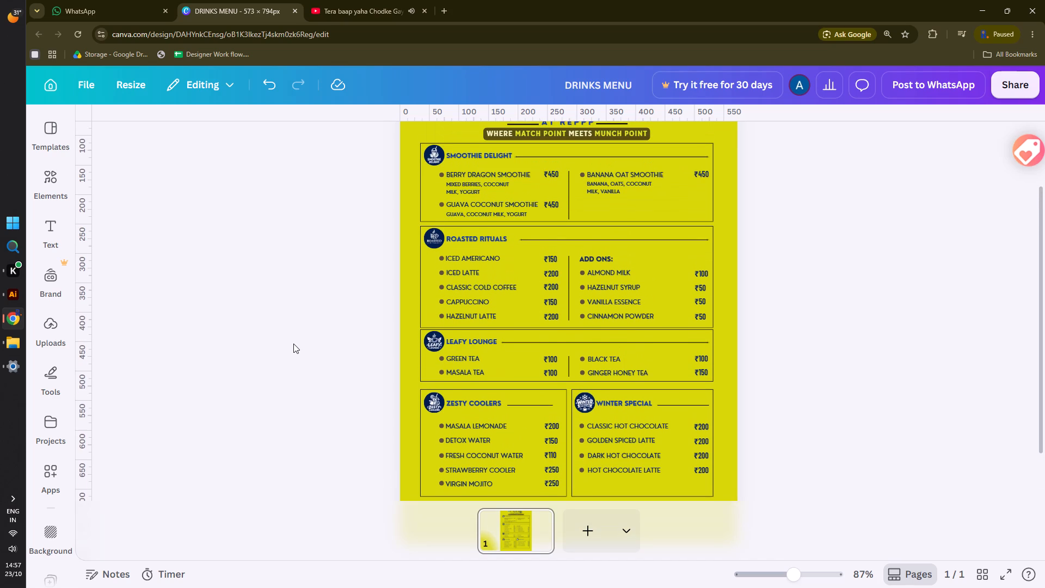
scroll(293, 344, down, 1)
ctrl+scroll(335, 376, down, 1)
scroll(342, 377, up, 1)
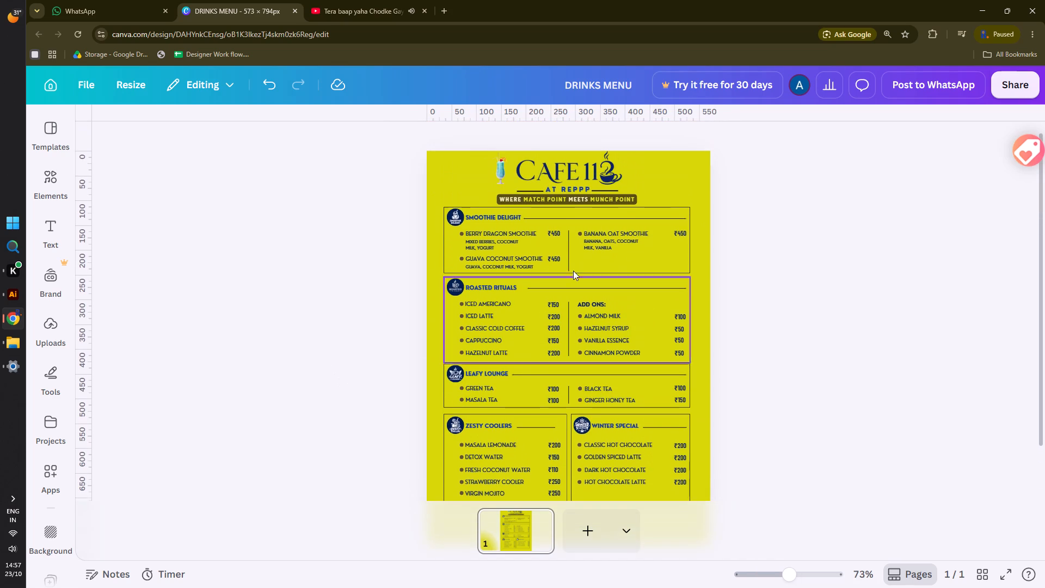
Lock the yellow page background.
click(694, 194)
right_click(694, 194)
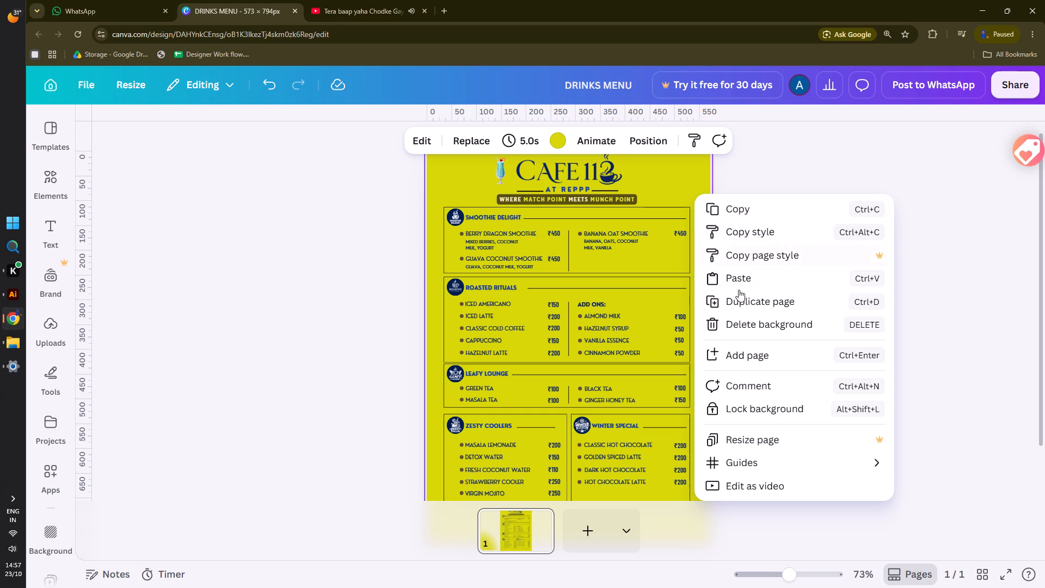
click(729, 412)
click(803, 160)
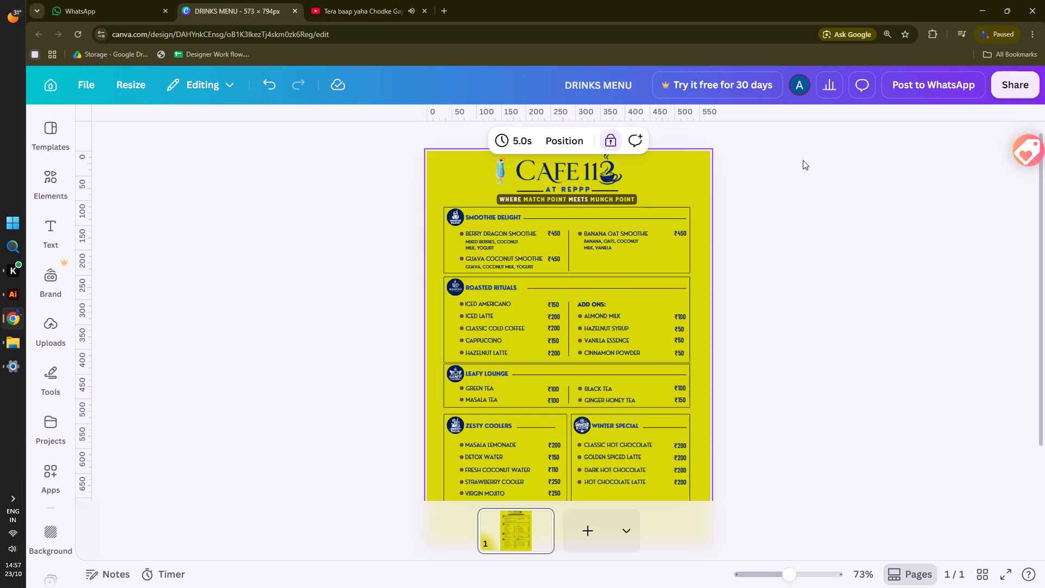
Group the Zesty Coolers and Winter Special sections together with their frames.
scroll(753, 222, down, 1)
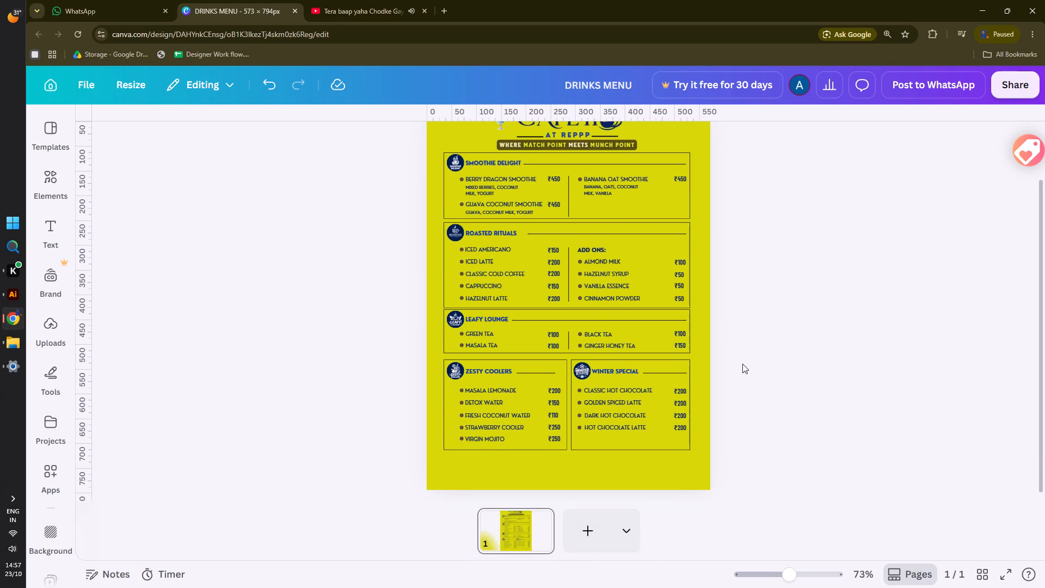
drag(742, 364, 407, 458)
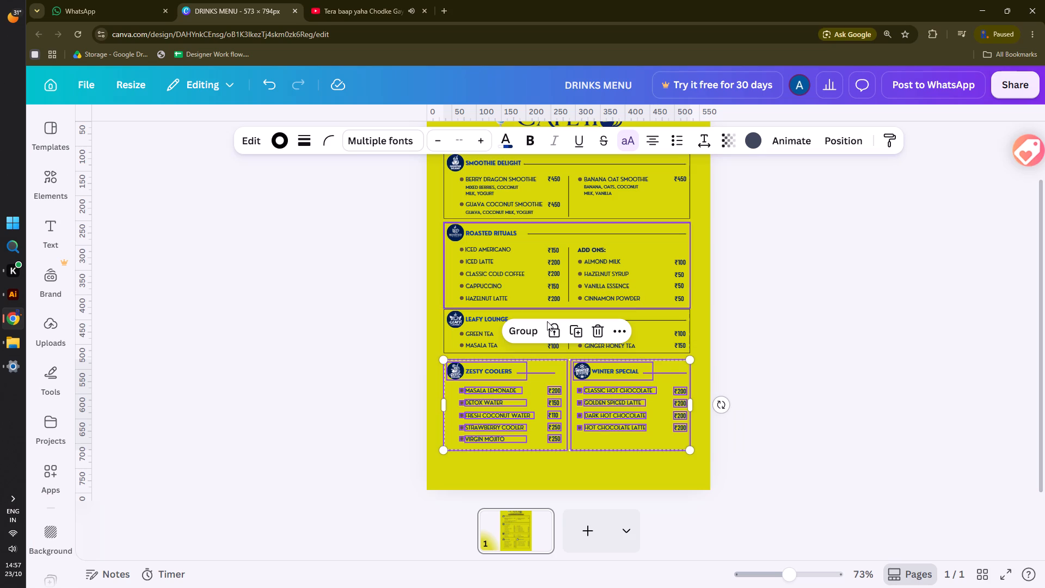
click(530, 332)
click(831, 295)
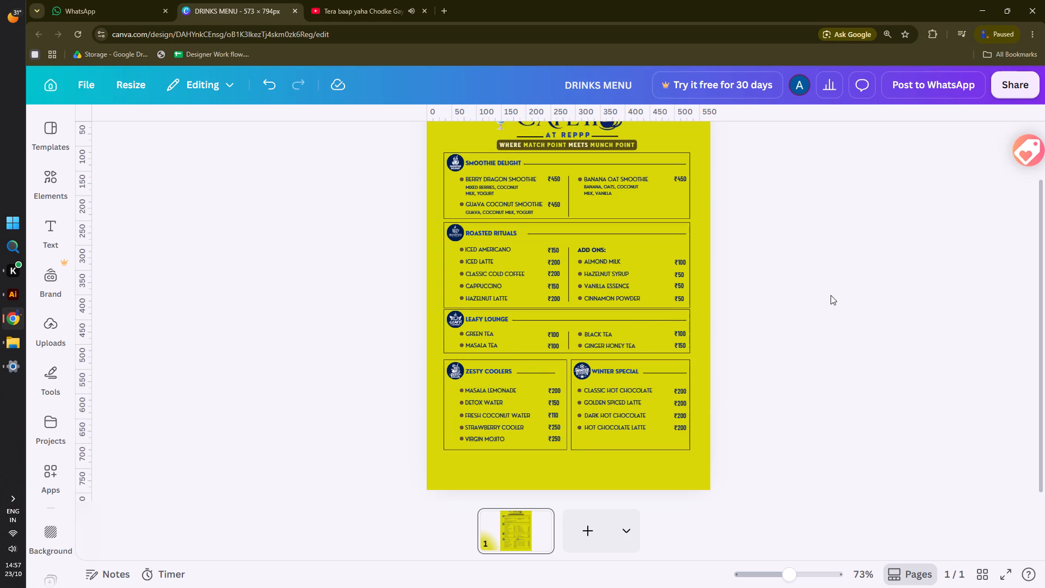
Nudge the Zesty Coolers and Winter Special group down by 22 increments toward the bottom of the page.
click(598, 406)
key(Down)
key(Down)
key(Down)
key(Down)
key(Down)
key(Down)
key(Down)
key(Down)
key(Down)
key(Down)
key(Down)
key(Down)
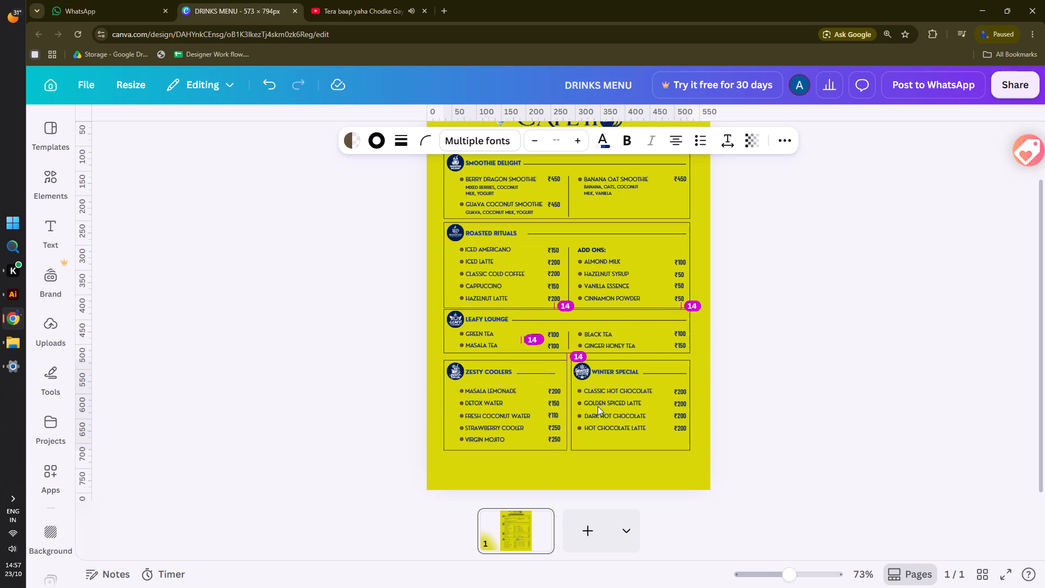
key(Down)
key(Down)
key(Down)
key(Down)
key(Down)
key(Down)
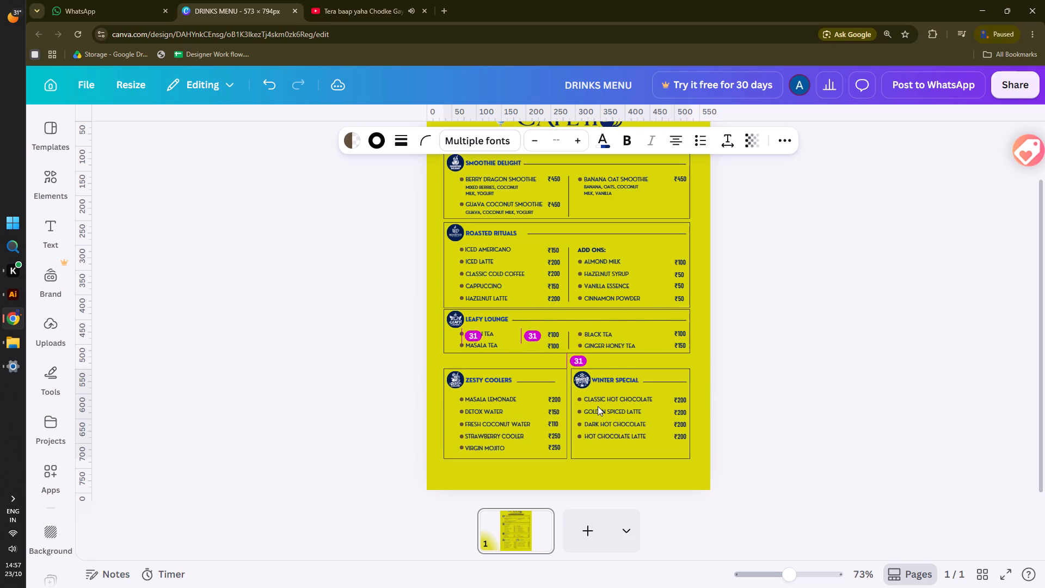
key(Down)
key(Down)
key(Down)
key(Down)
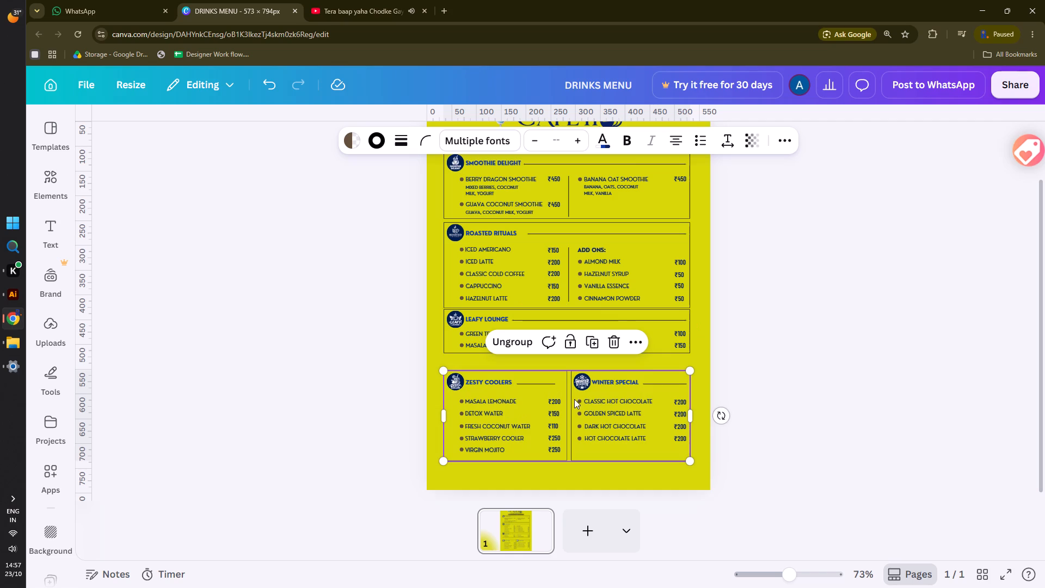
click(801, 326)
Group all Leafy Lounge items together with their heading and frame.
drag(786, 309, 568, 363)
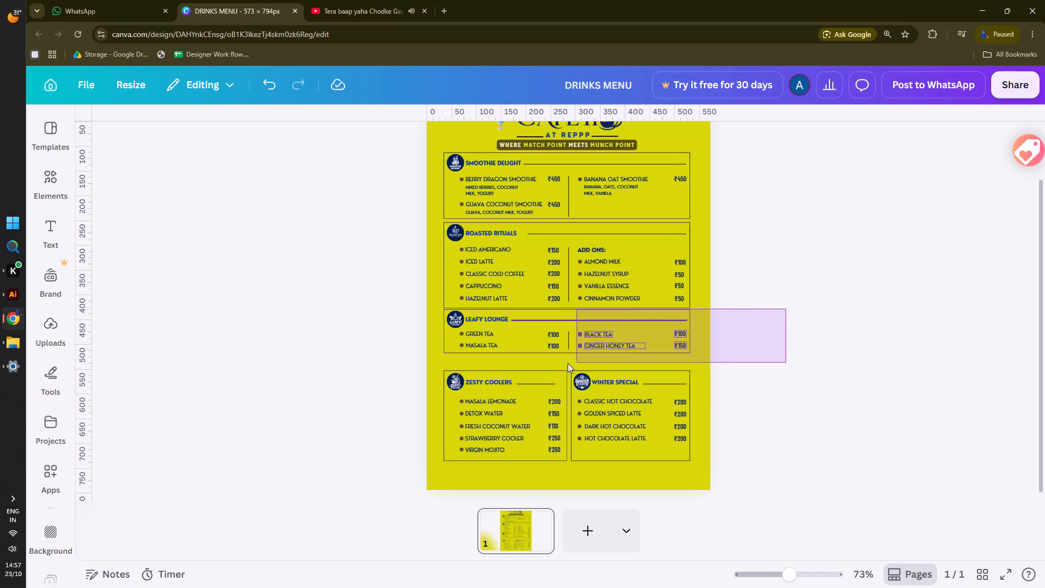
drag(568, 363, 422, 358)
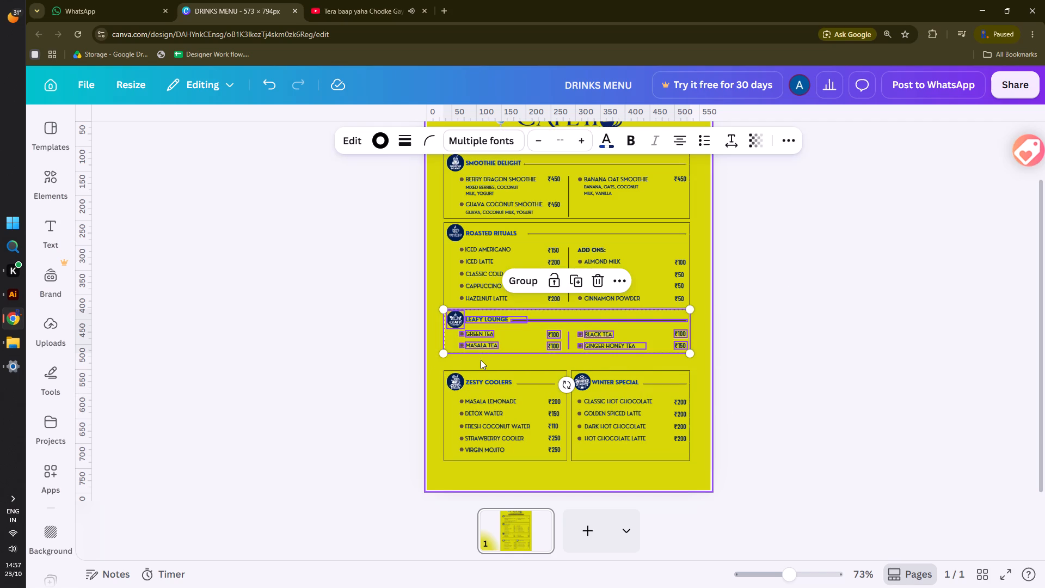
key(ctrl+g)
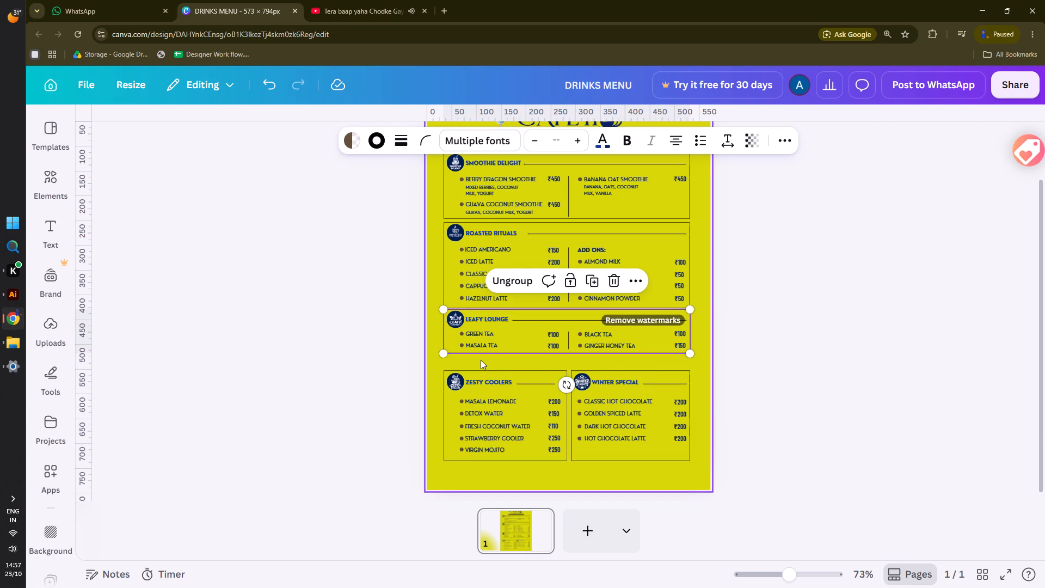
Nudge the Leafy Lounge group down by 22 increments, leaving a 14 px gap above the Zesty Coolers and Winter Special frames.
key(Down)
key(Down)
key(Down)
key(Down)
key(Down)
key(Down)
key(Down)
key(Down)
key(Down)
key(Down)
key(Down)
key(Down)
key(Down)
key(Down)
key(Down)
key(Down)
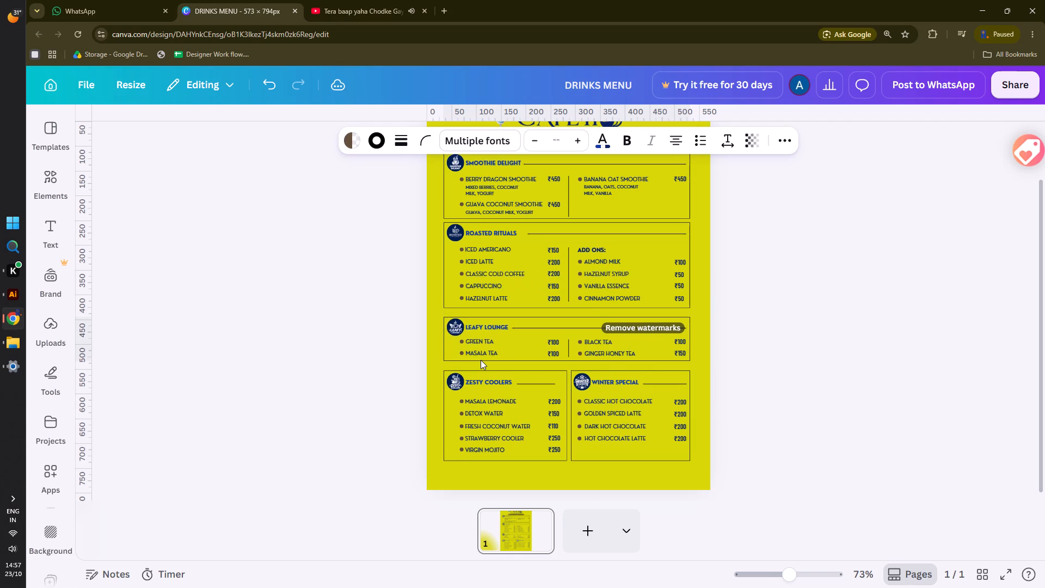
key(Down)
key(Down)
key(Down)
key(Down)
key(Down)
key(Down)
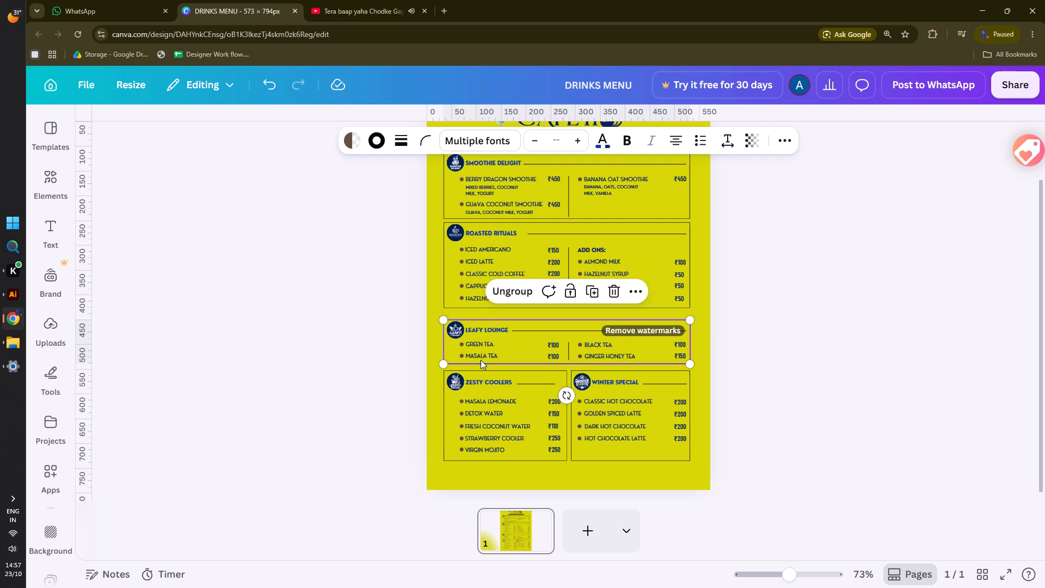
click(769, 310)
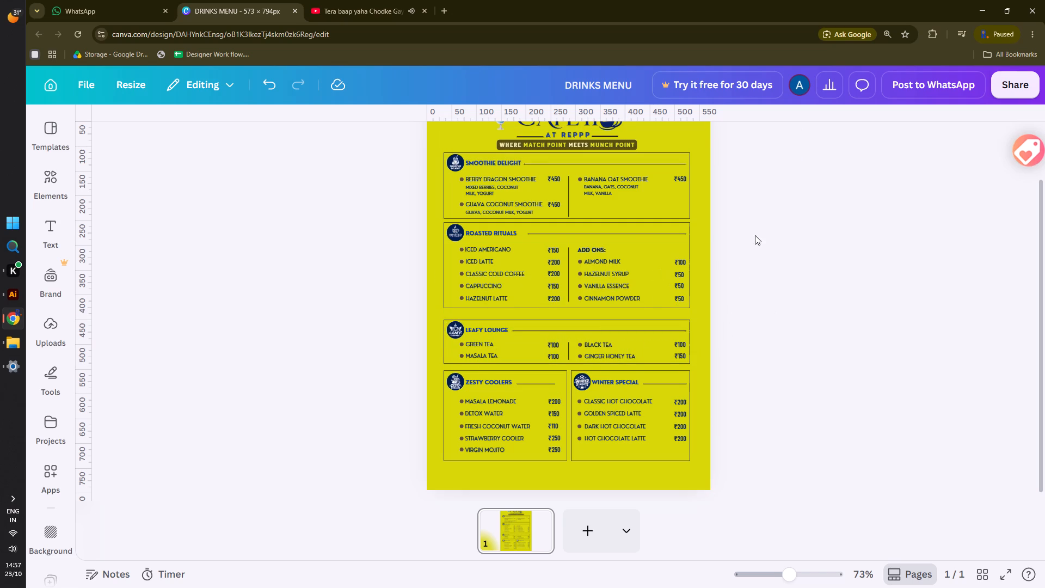
Group all Roasted Rituals items and add-ons together with their heading and frame.
drag(759, 232, 427, 307)
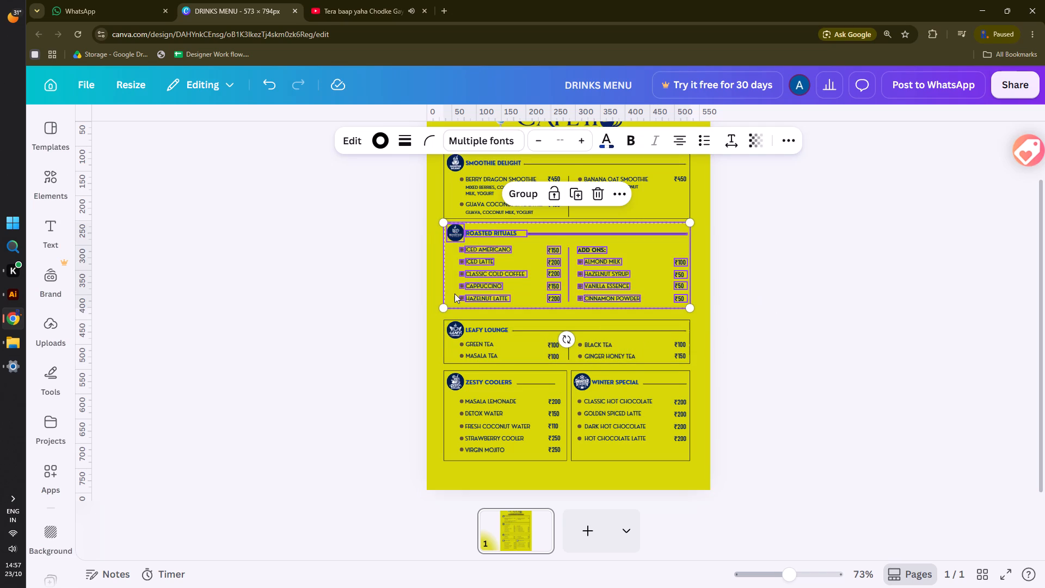
key(ctrl+g)
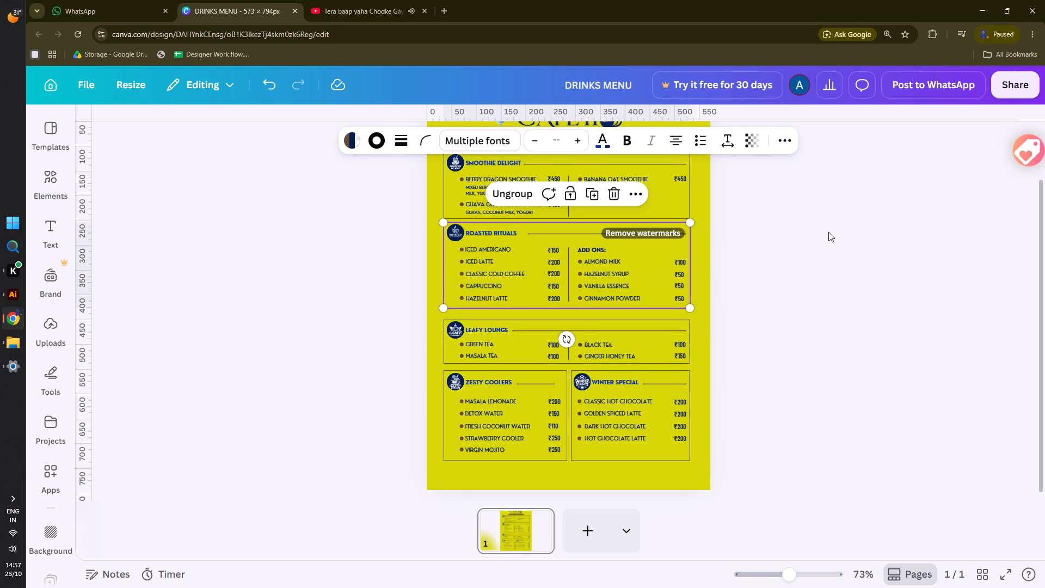
click(828, 232)
Nudge the Roasted Rituals group down by a net nine increments, leaving a 14 px gap above the Leafy Lounge frame.
click(616, 247)
key(Down)
key(Down)
key(Down)
key(Down)
key(Down)
key(Down)
key(Down)
key(Down)
key(Down)
key(Down)
key(Down)
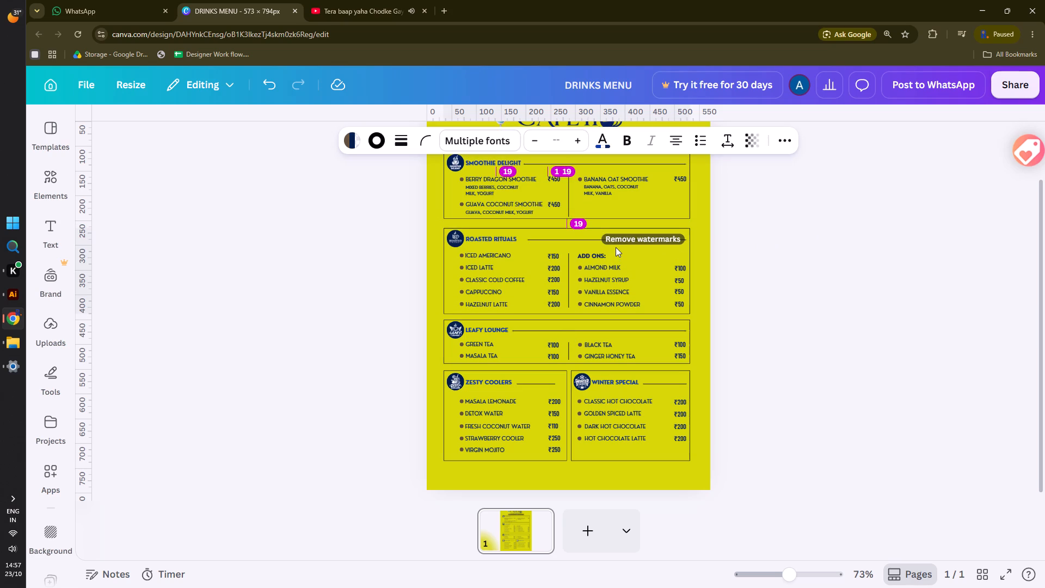
key(Up)
key(Up)
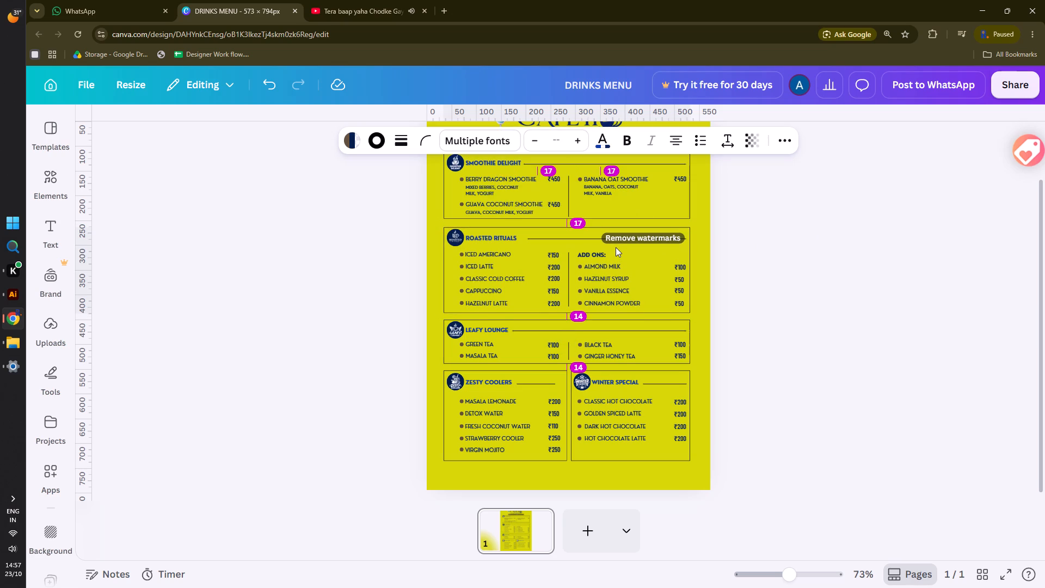
click(804, 246)
Group the Smoothie Delight section with its frame and nudge the group down by three increments.
scroll(764, 240, up, 1)
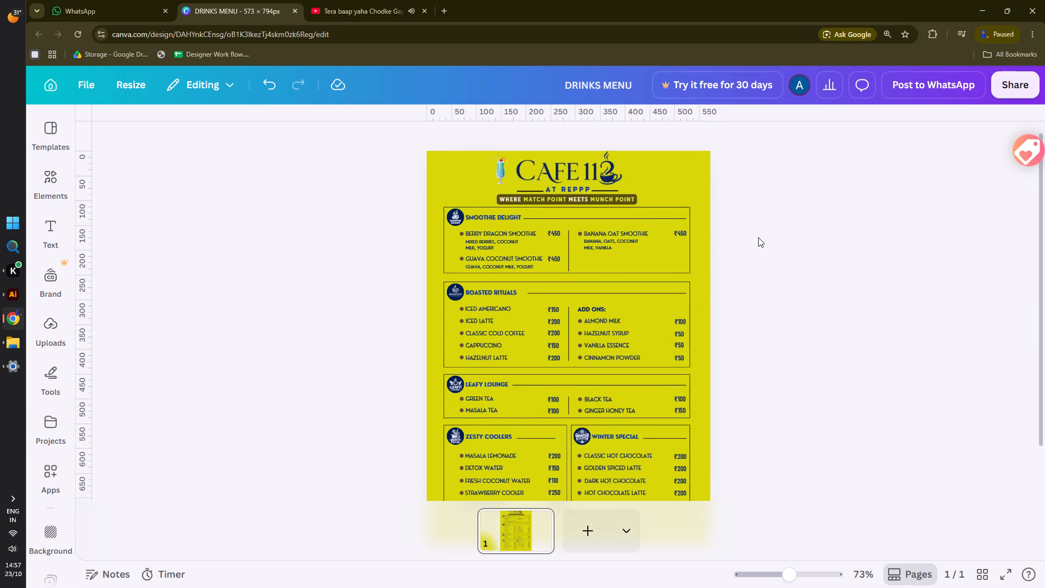
drag(753, 213, 407, 280)
key(ctrl+g)
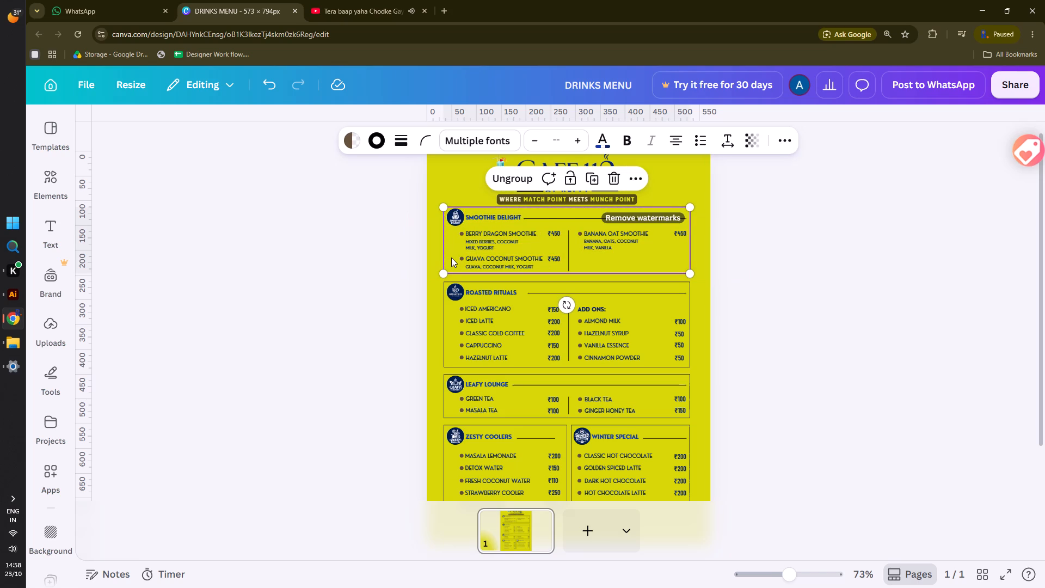
key(Down)
key(Down)
key(Down)
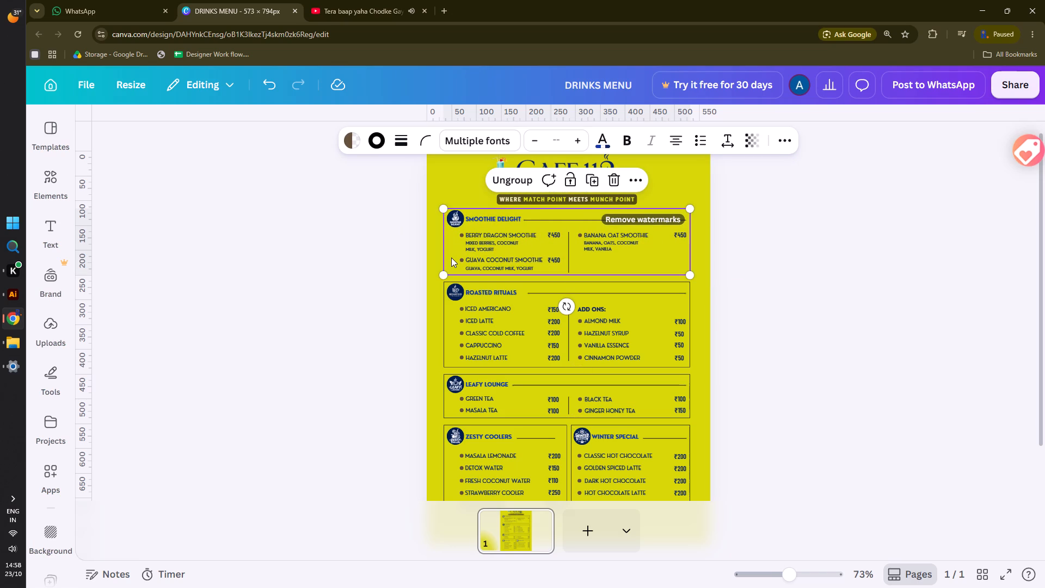
click(803, 285)
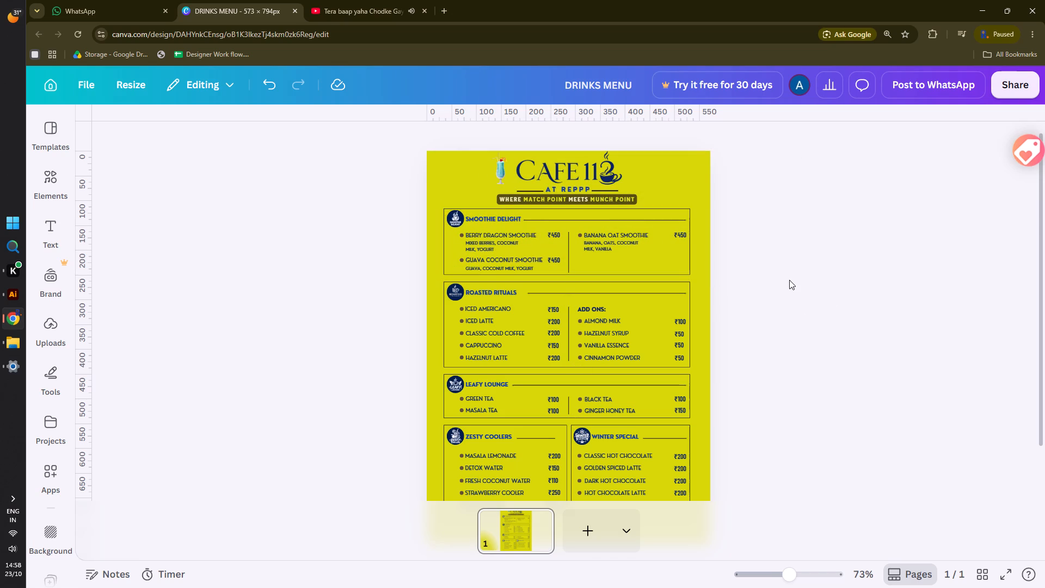
Nudge the "Where Match Point Meets Munch Point" tagline down by three increments.
click(582, 196)
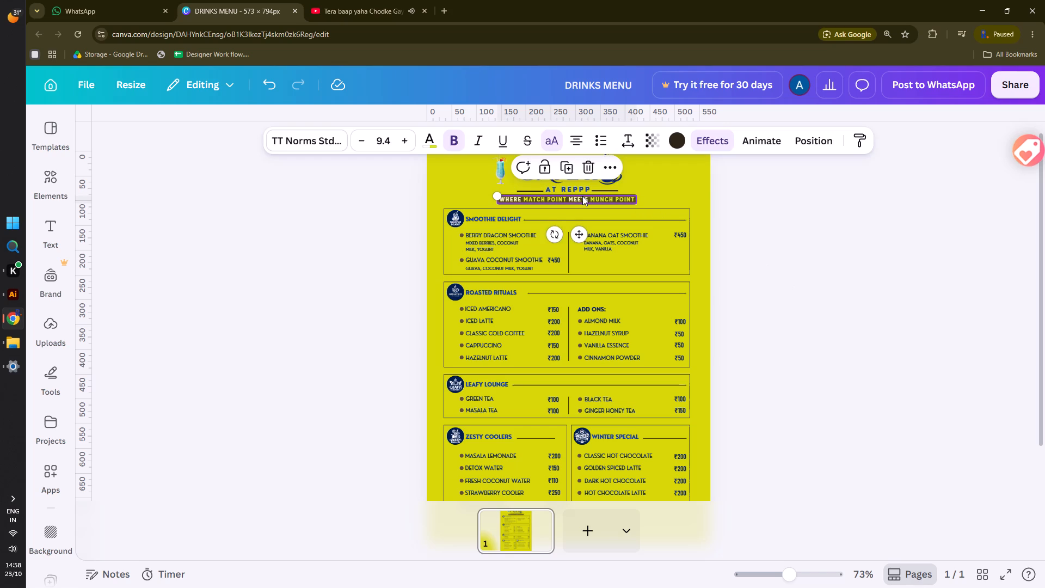
key(Down)
key(Down)
key(Down)
click(790, 223)
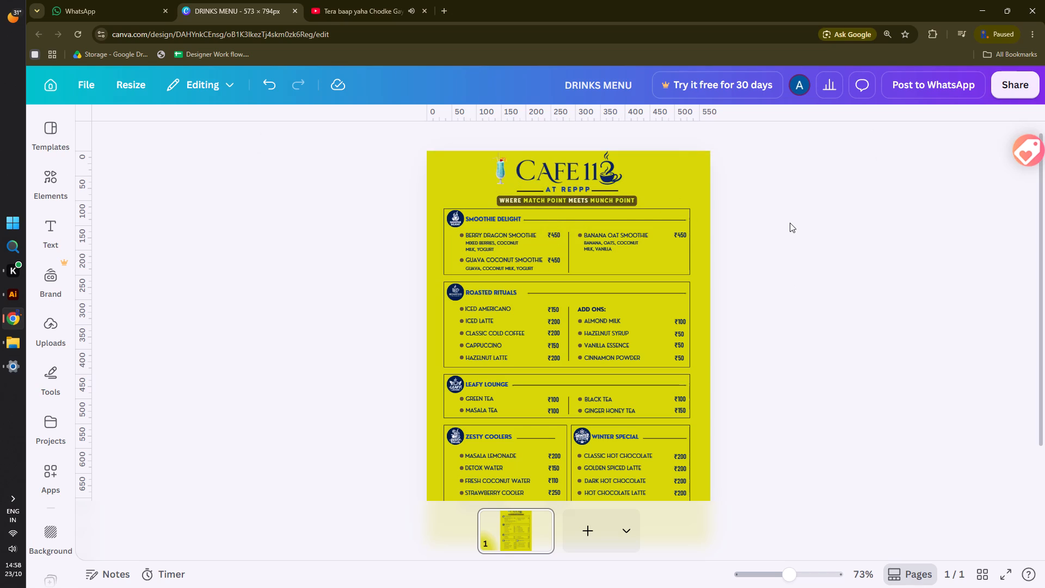
Round the corners of the Smoothie Delight frame slightly, using a corner rounding value below 8.
scroll(790, 223, down, 2)
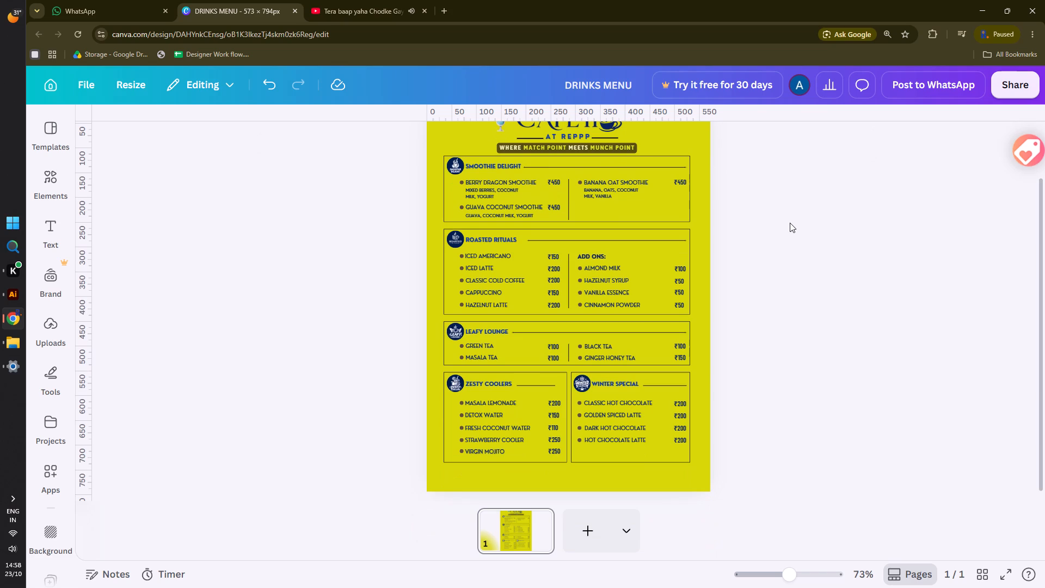
scroll(872, 369, up, 1)
scroll(872, 369, down, 1)
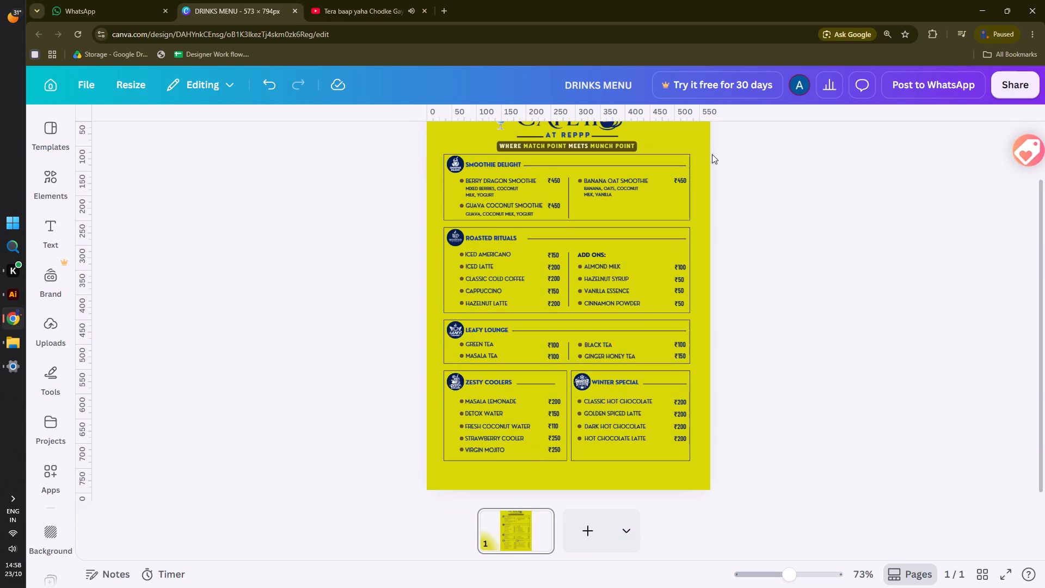
click(686, 155)
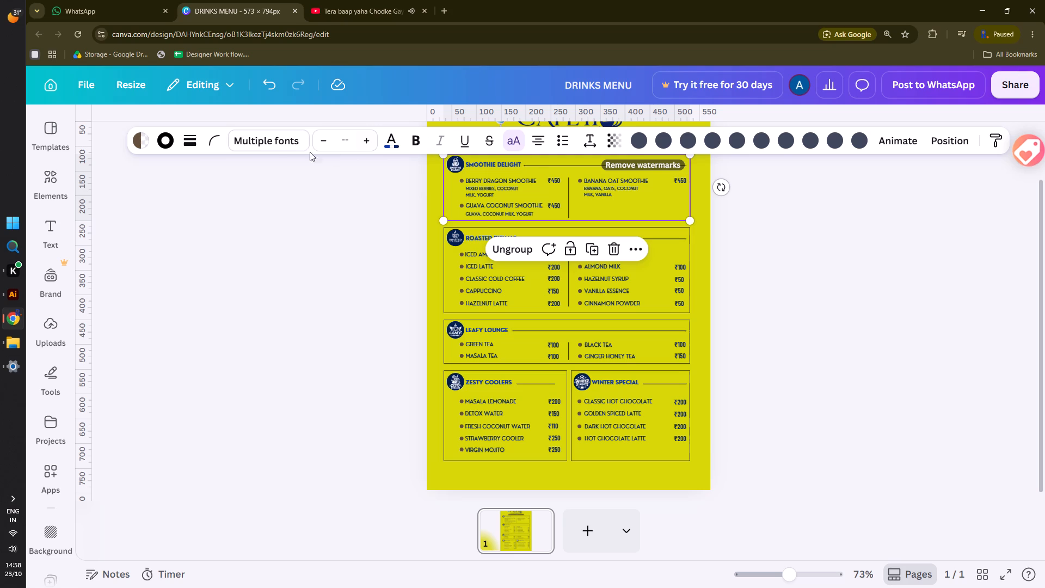
click(205, 142)
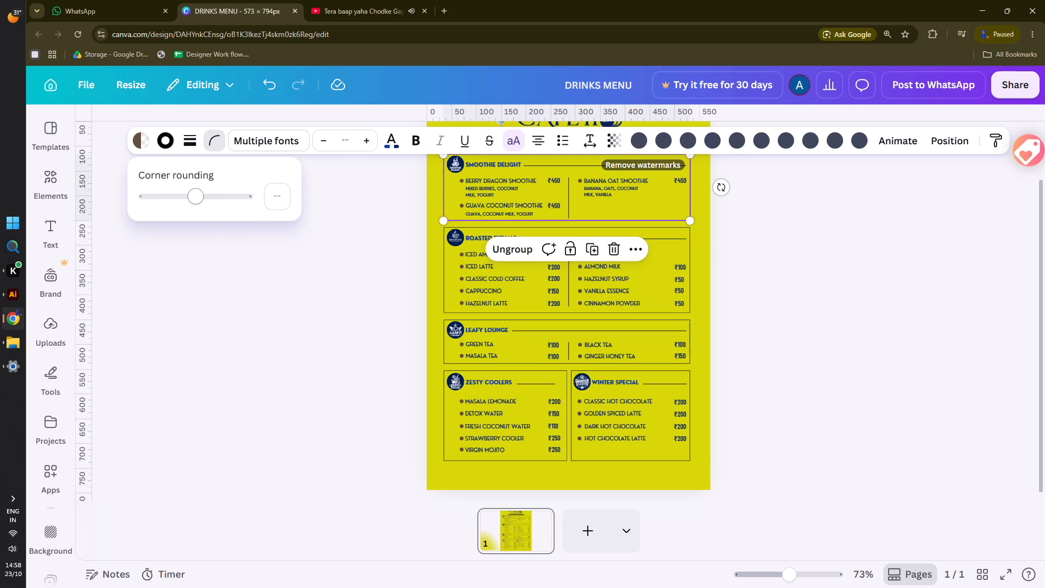
drag(199, 193, 202, 193)
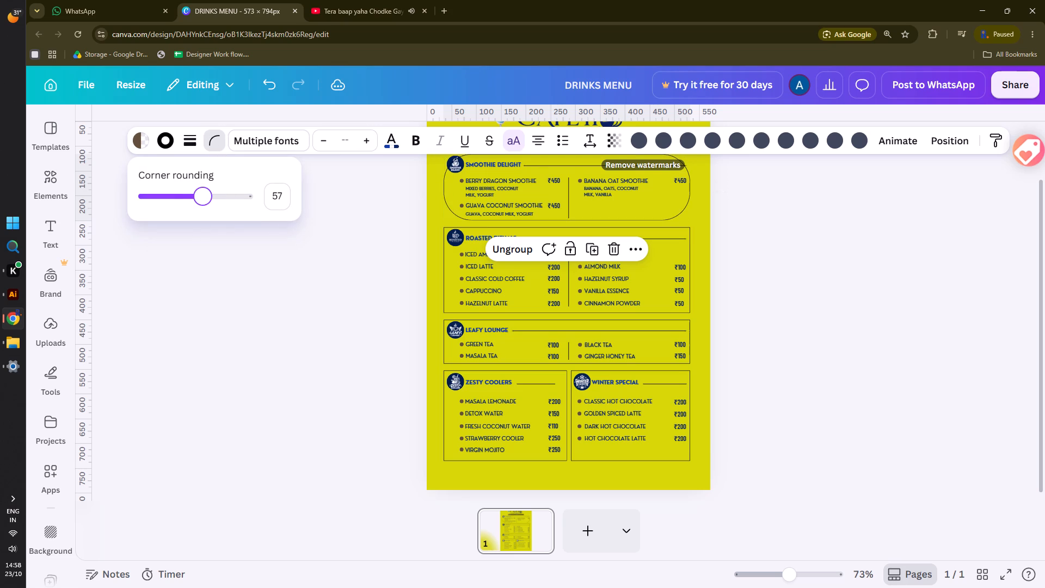
drag(202, 193, 168, 197)
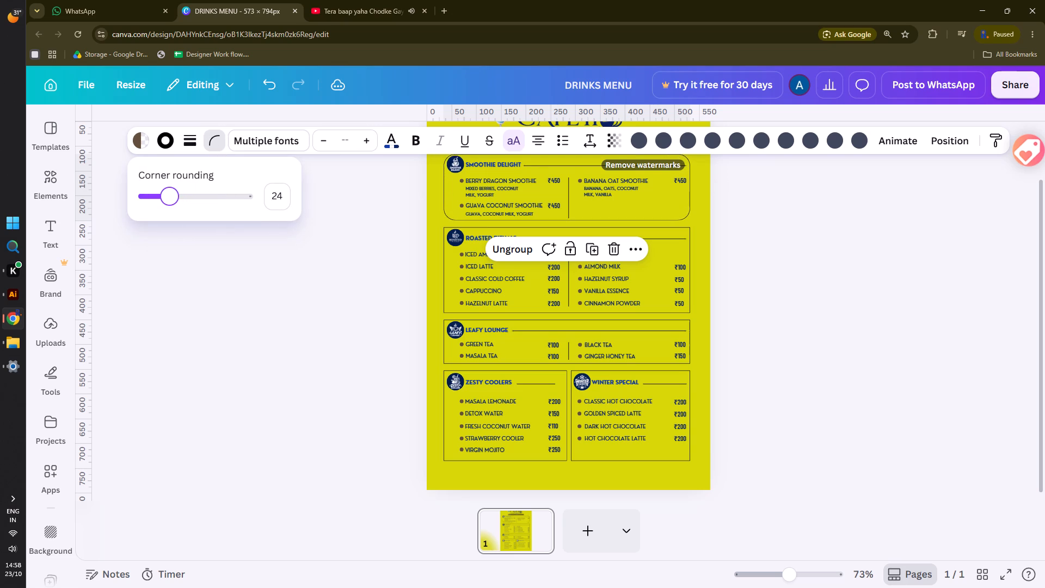
drag(168, 197, 152, 197)
drag(152, 197, 149, 198)
double_click(196, 293)
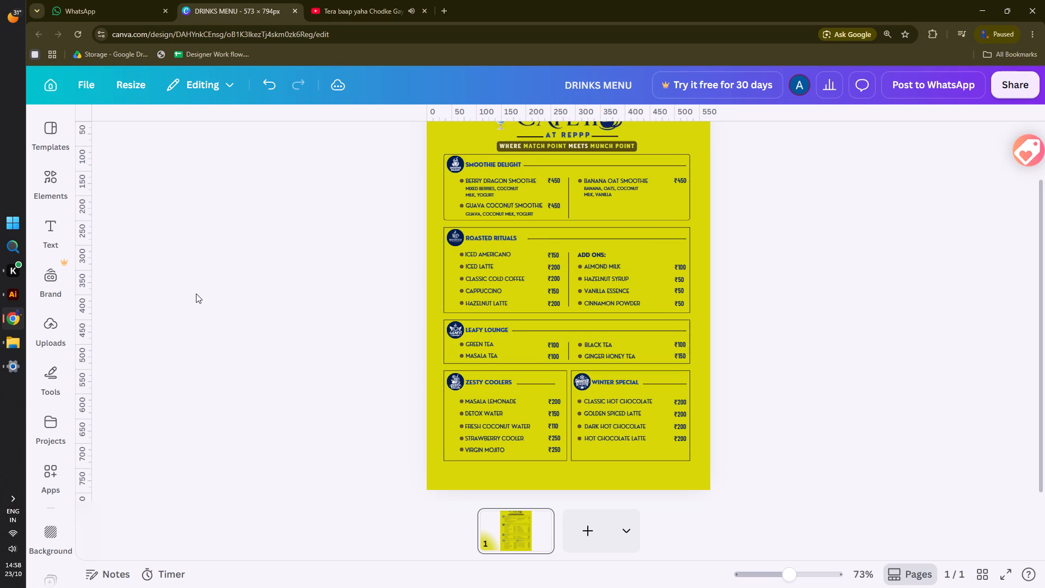
Set the corner rounding of the Roasted Rituals group's frame to 5.
click(446, 232)
click(417, 141)
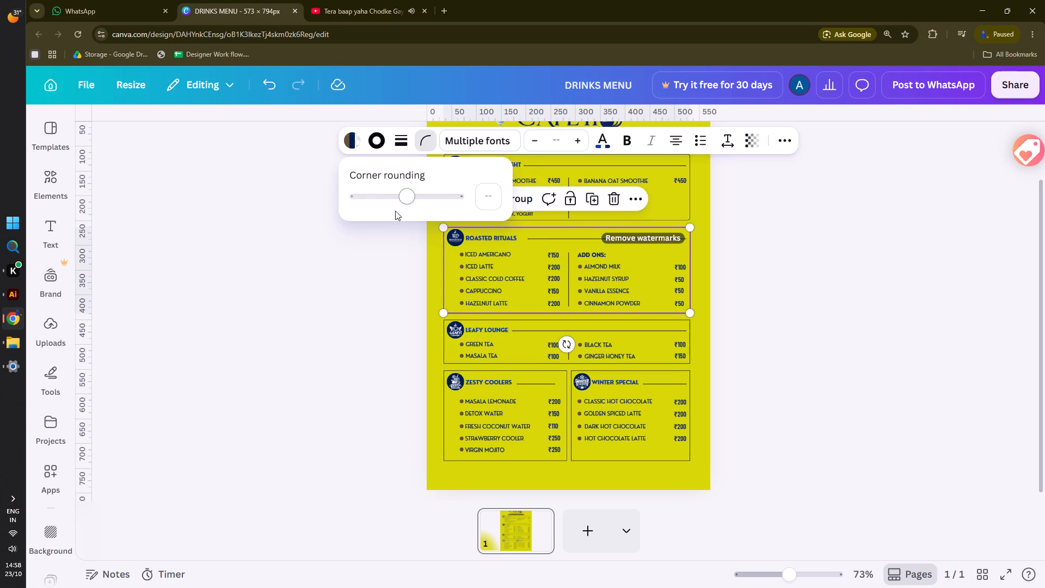
click(484, 199)
key(5)
key(Return)
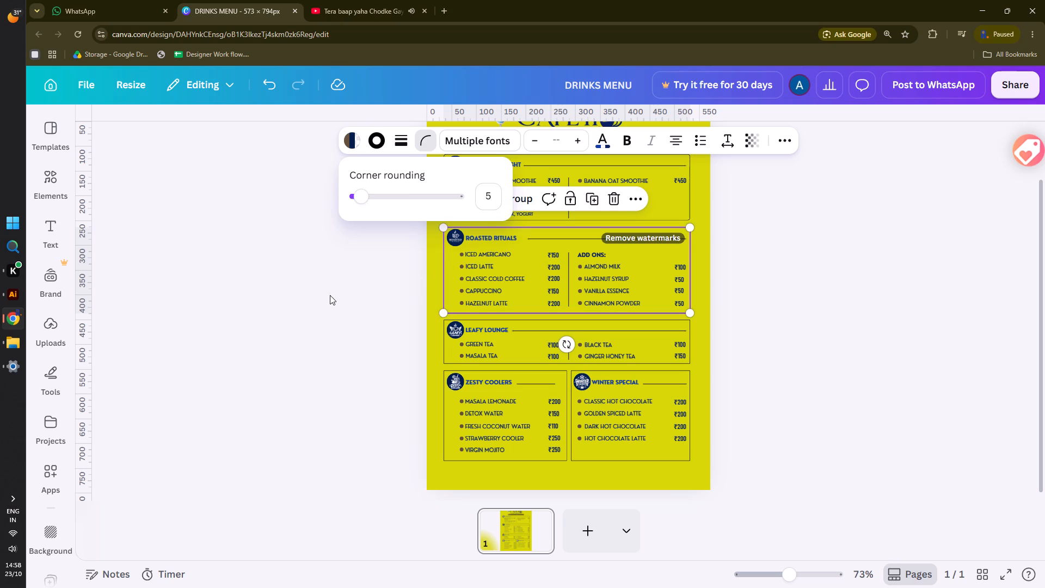
click(330, 295)
click(327, 297)
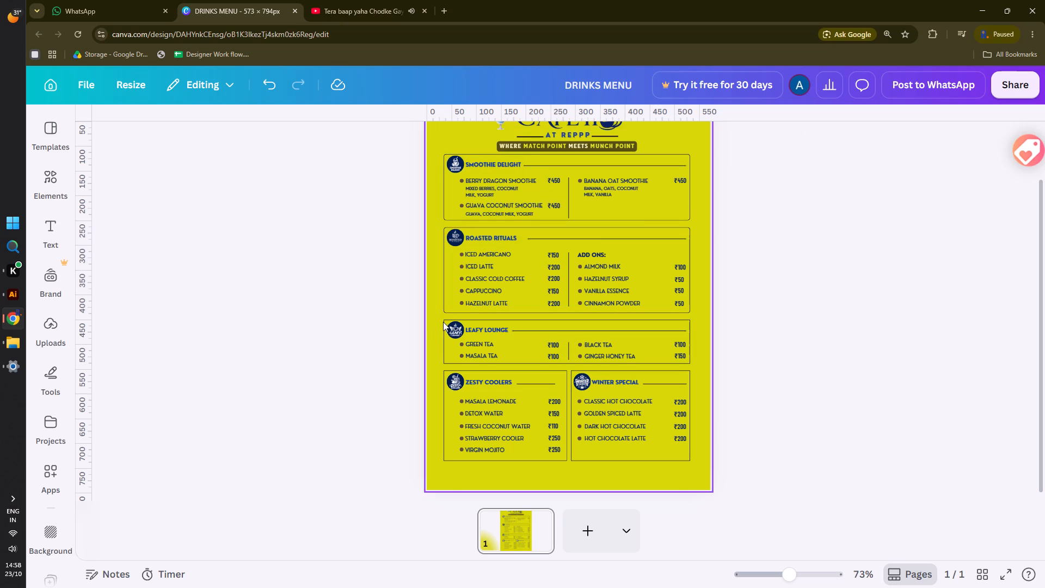
Set the corner rounding of the Leafy Lounge group's frame to 5.
click(445, 320)
click(421, 139)
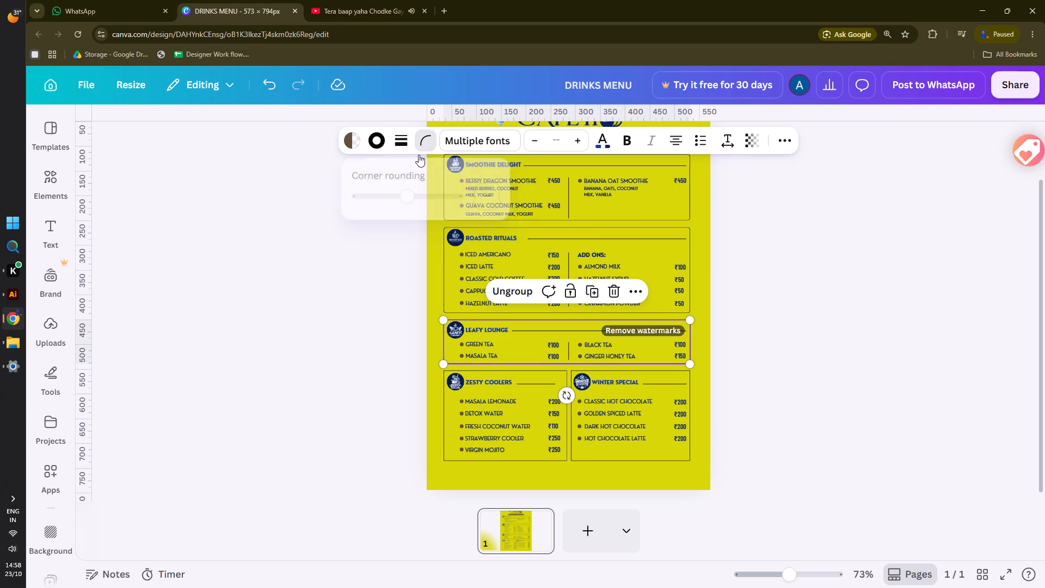
click(483, 194)
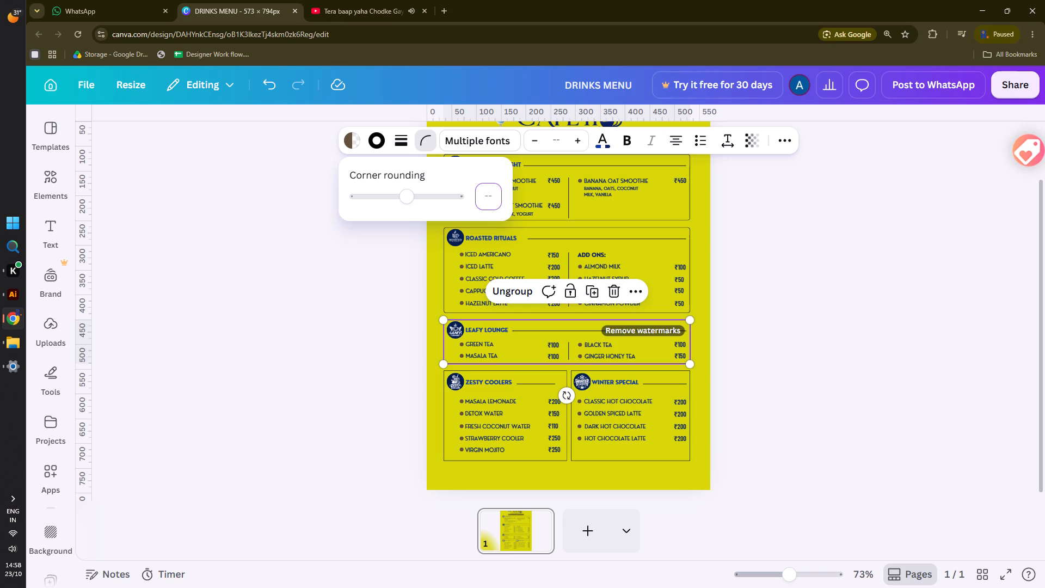
key(5)
key(Return)
click(318, 281)
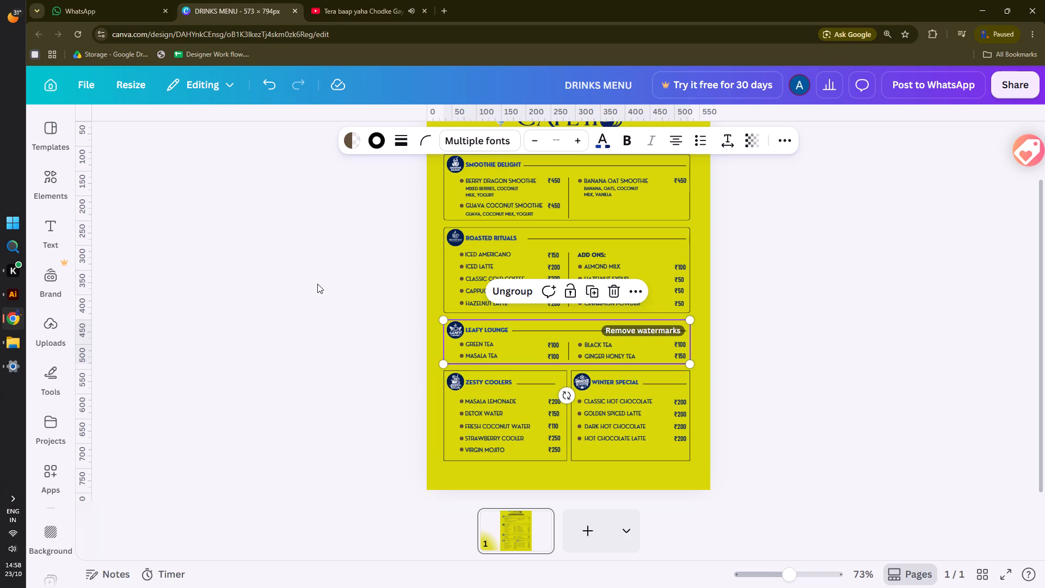
click(316, 294)
Set the corner rounding of the grouped Zesty Coolers and Winter Special frames to 5.
click(450, 377)
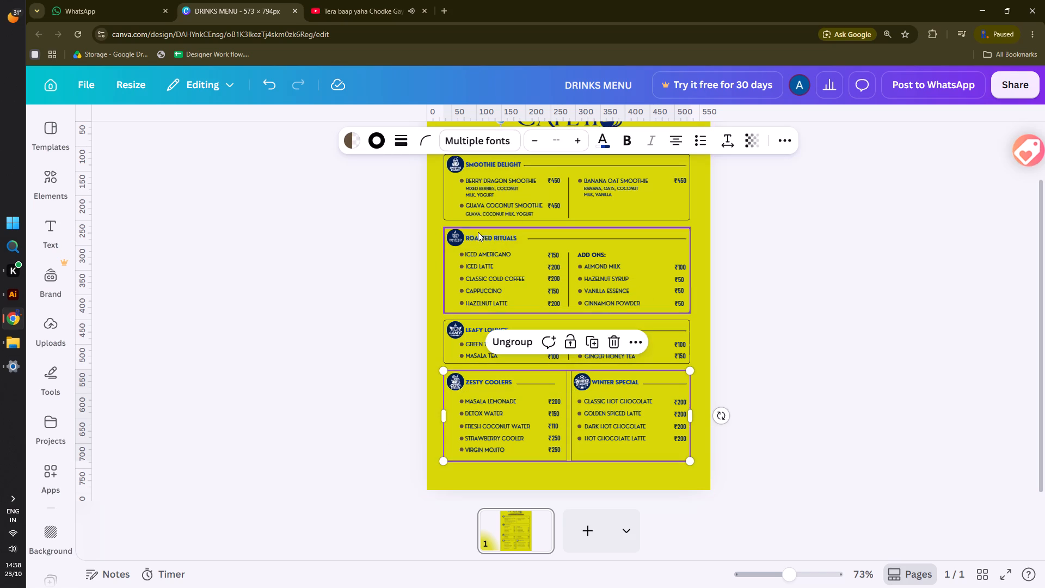
click(420, 139)
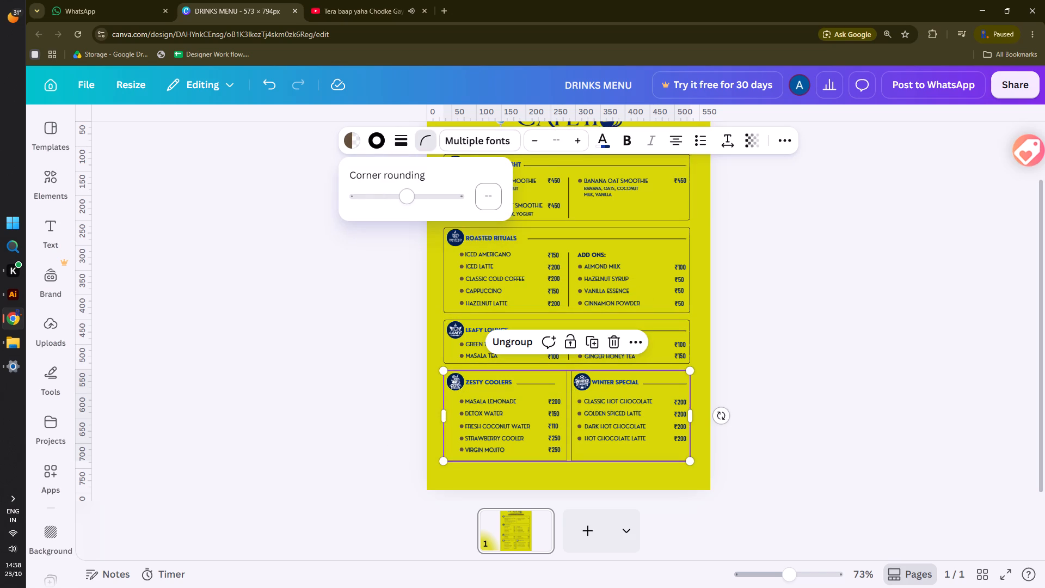
click(481, 194)
key(5)
key(Return)
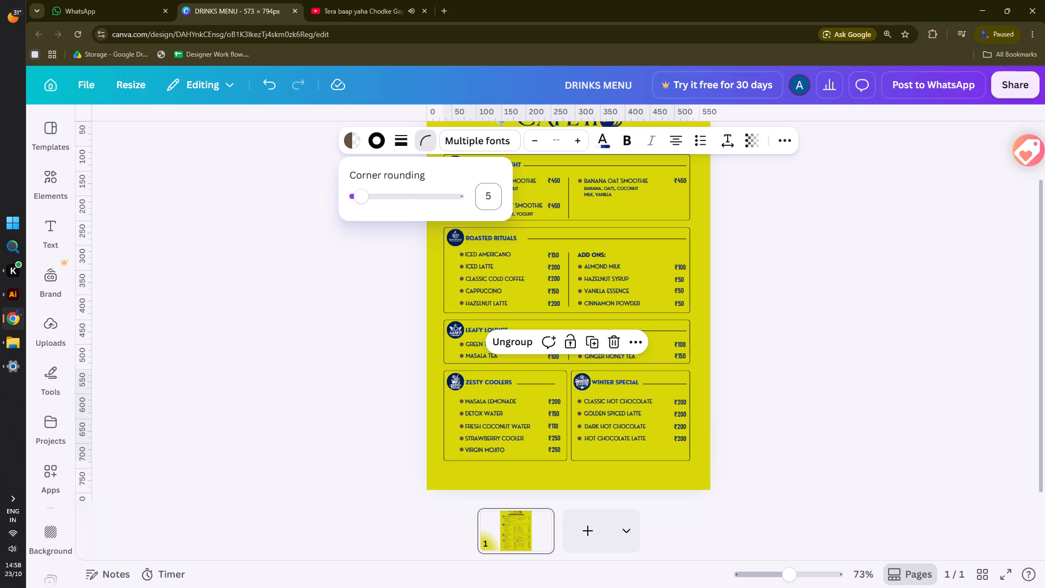
double_click(859, 323)
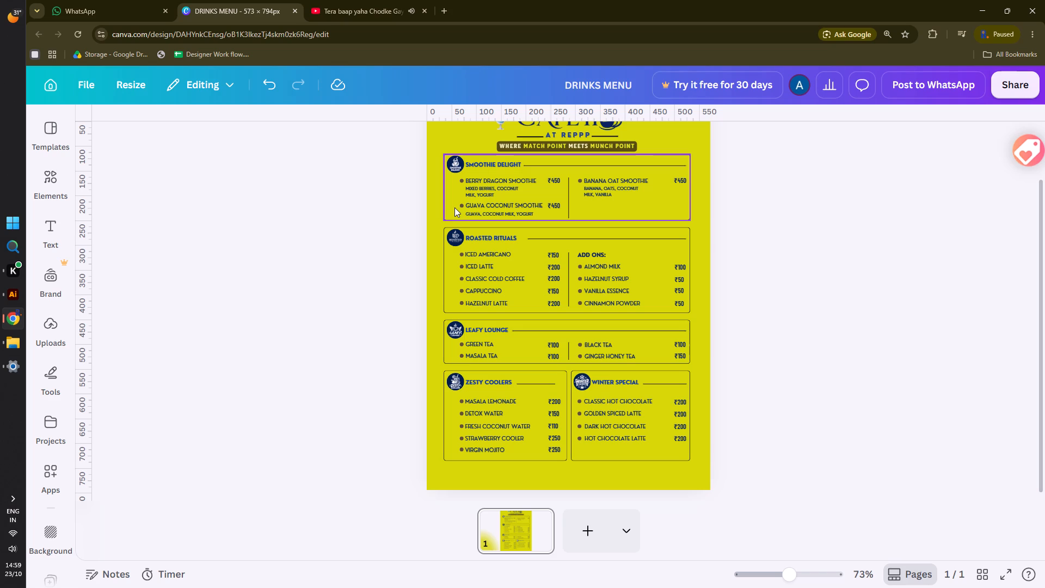
Take a screen snip of the drinks menu page with the whole page in view.
click(307, 347)
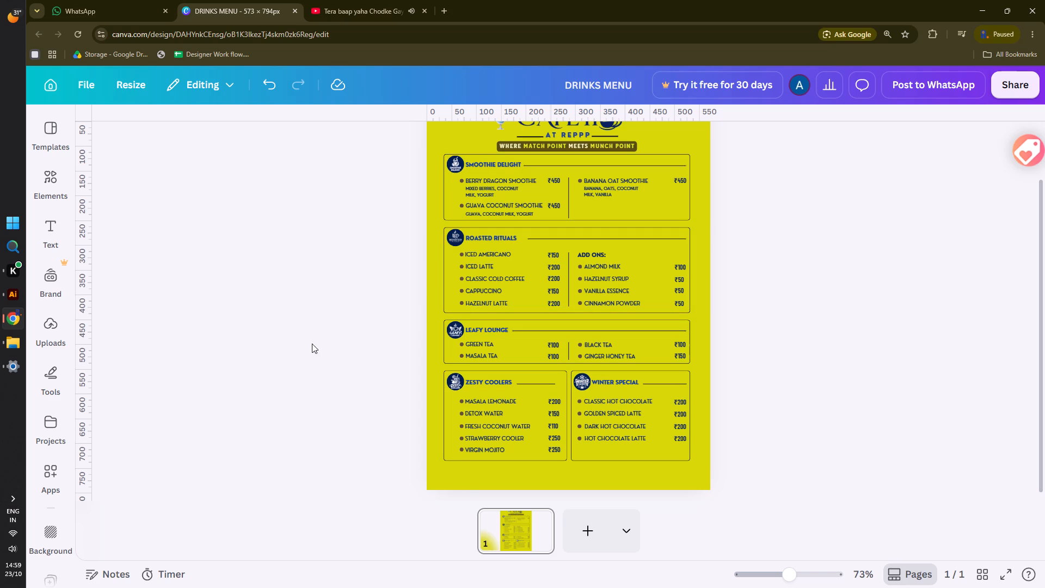
scroll(366, 338, down, 2)
scroll(546, 360, down, 2)
scroll(759, 279, up, 2)
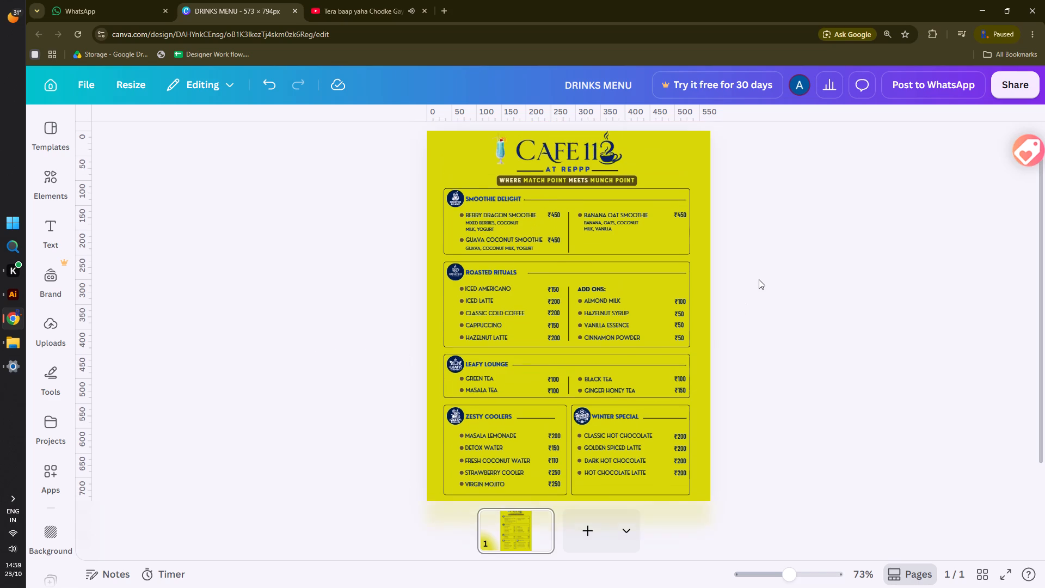
scroll(759, 279, down, 1)
scroll(759, 279, up, 1)
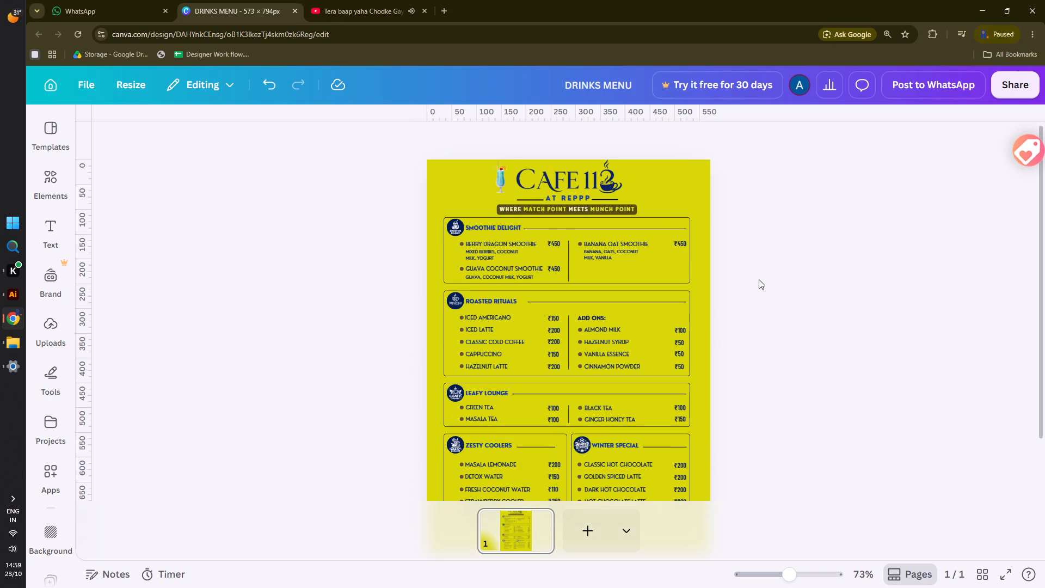
ctrl+scroll(759, 279, down, 2)
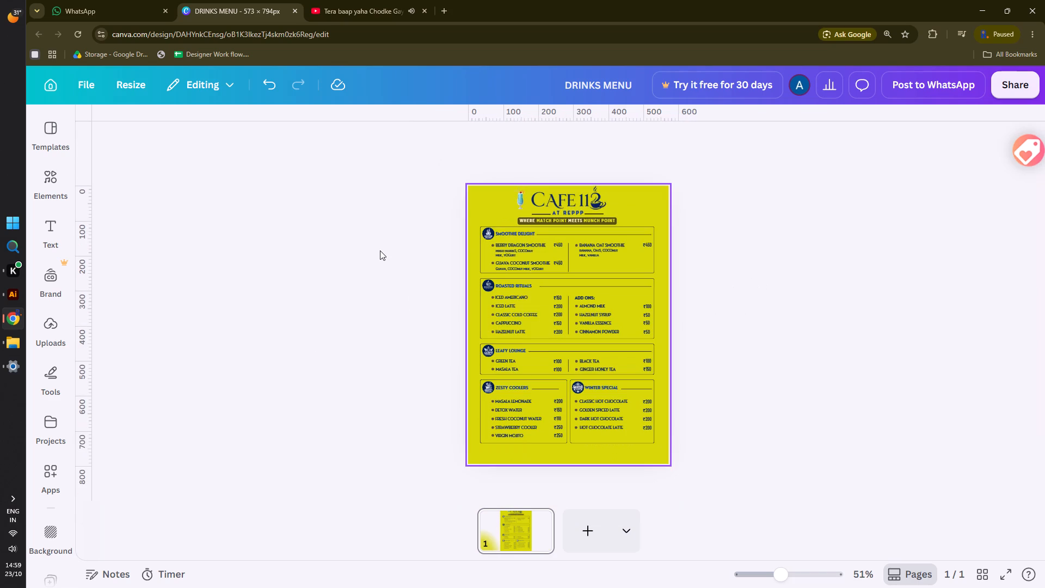
key(shift+super+s)
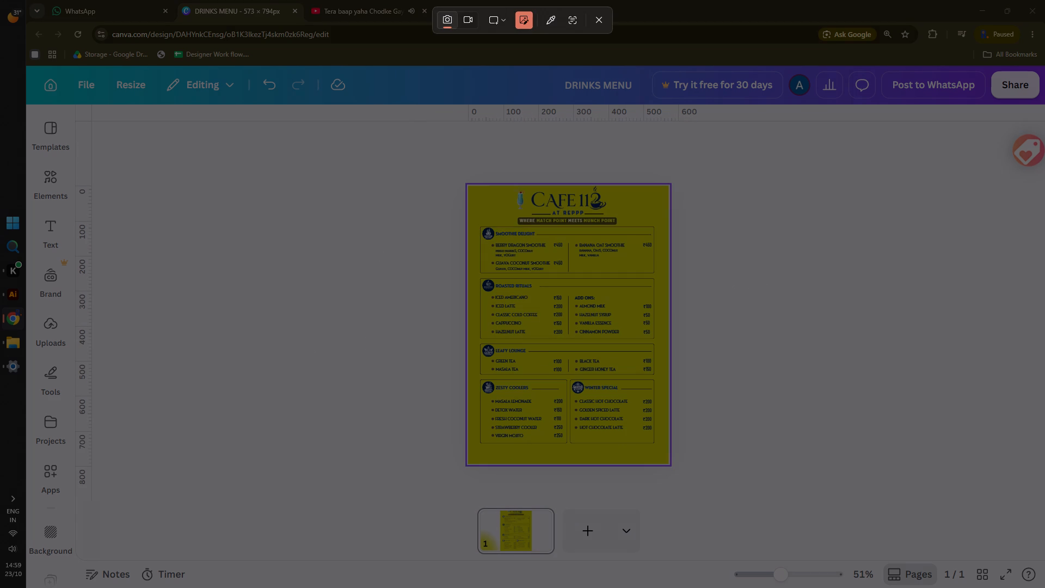
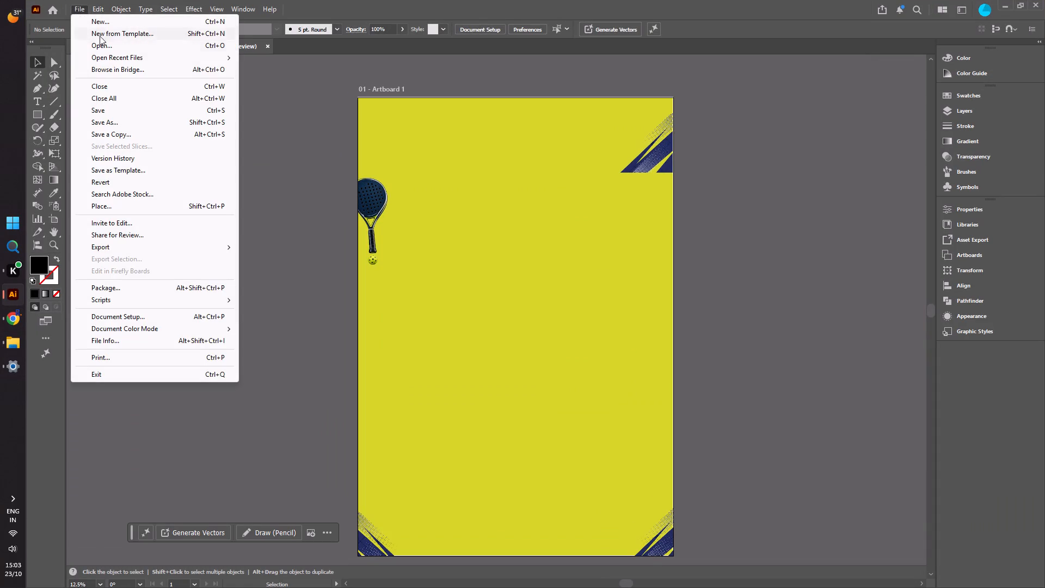
Start opening an existing file, bringing up the file selection dialog.
click(104, 50)
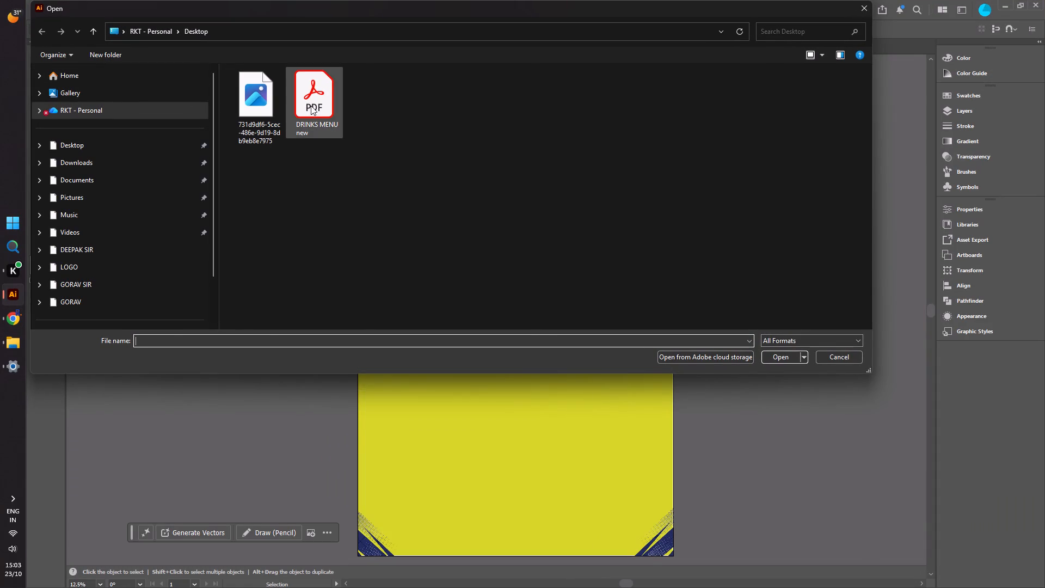
Open the DRINKS MENU new PDF from the Desktop without replacing its missing fonts.
click(313, 105)
click(785, 357)
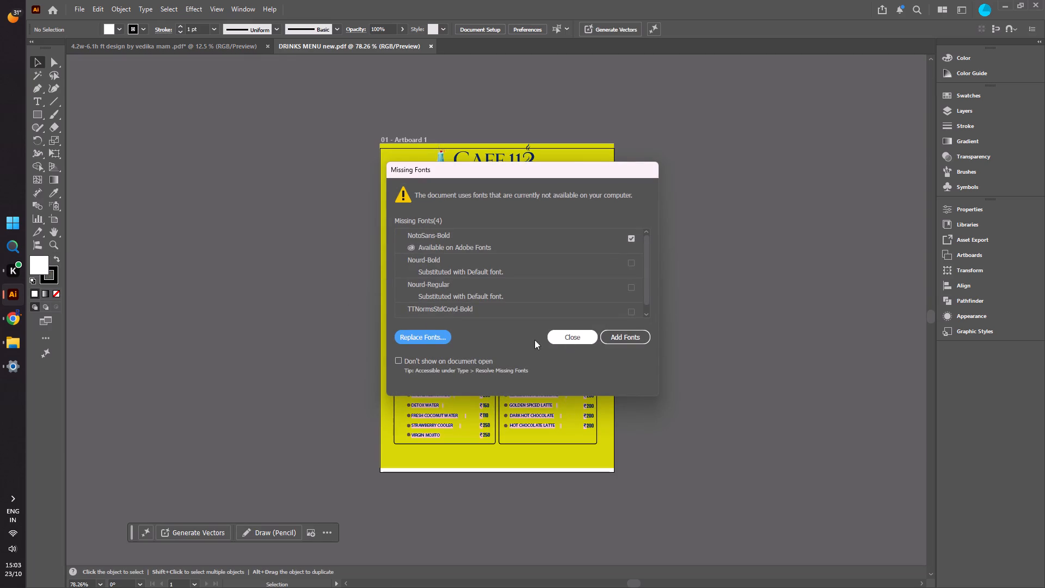
click(427, 338)
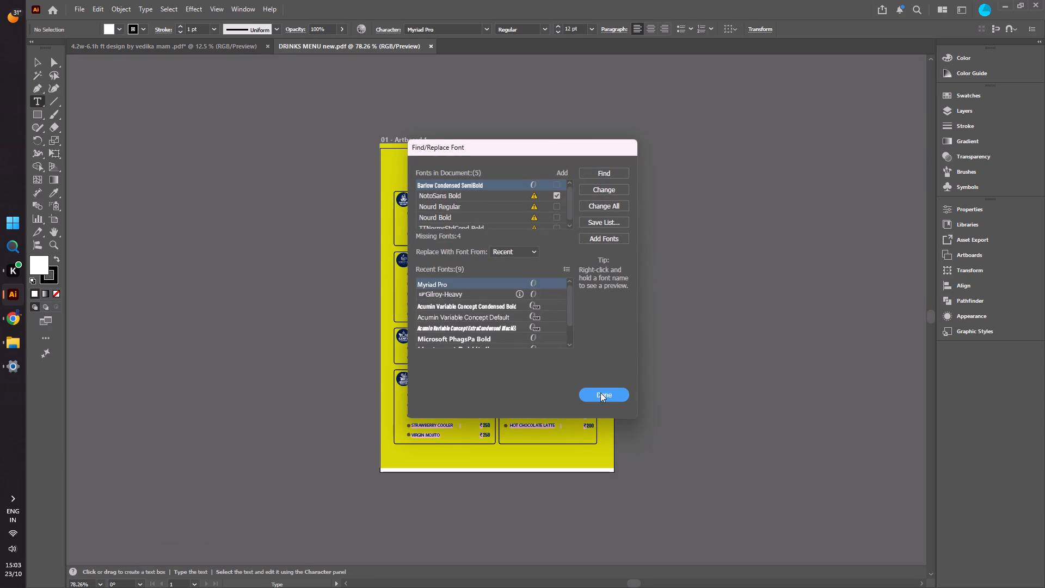
click(600, 393)
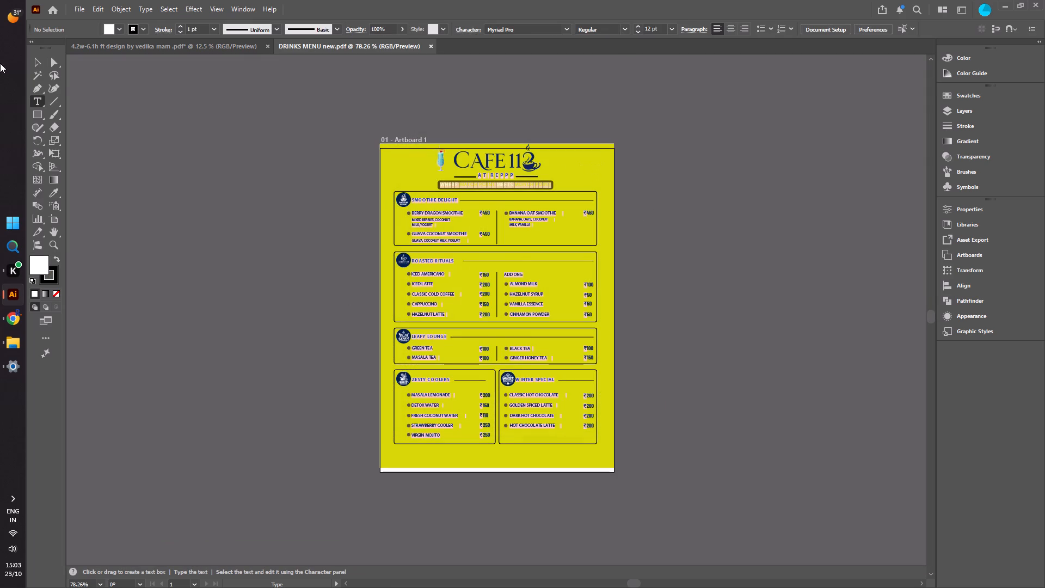
Pull the yellow and white background clip groups off the drinks menu artboard and delete the white one.
click(34, 59)
drag(580, 166, 756, 174)
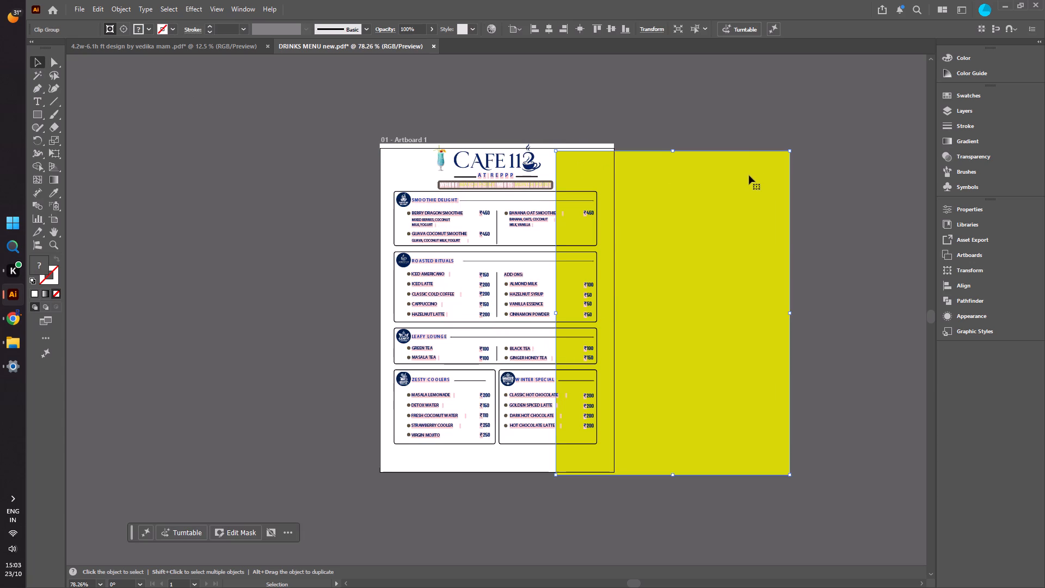
drag(658, 197, 742, 197)
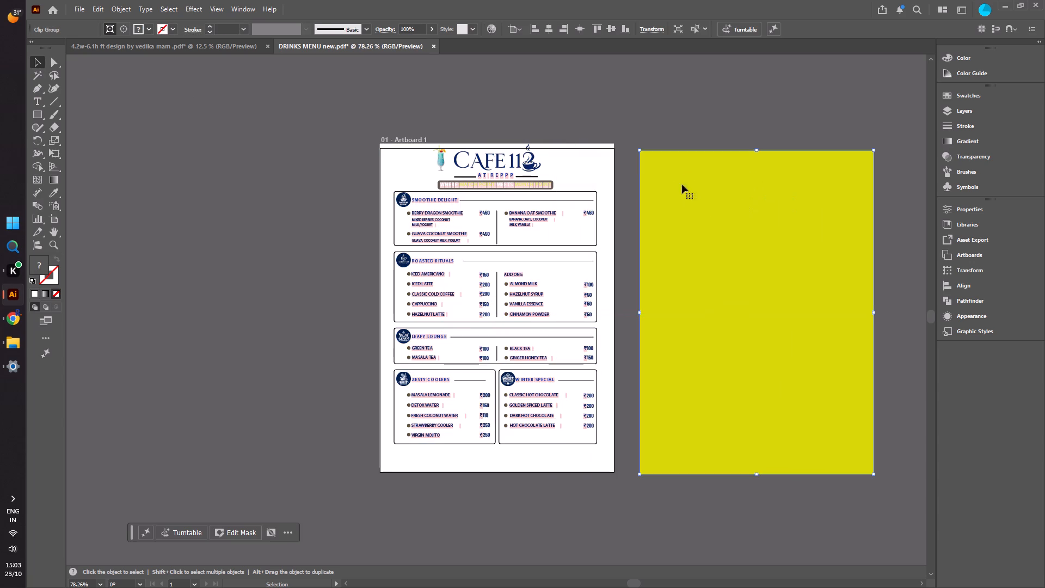
drag(570, 156, 533, 205)
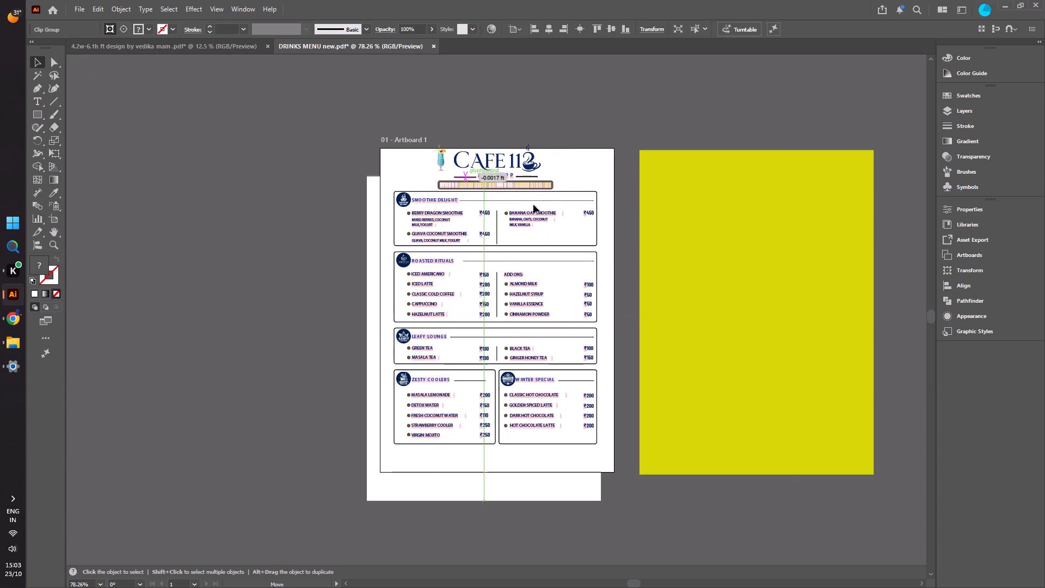
drag(533, 205, 259, 134)
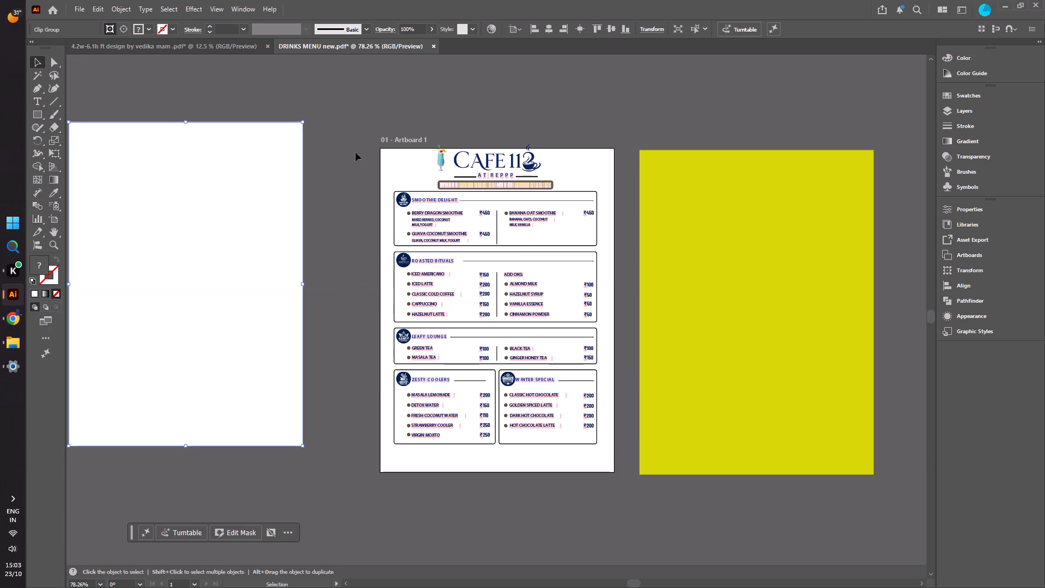
click(349, 149)
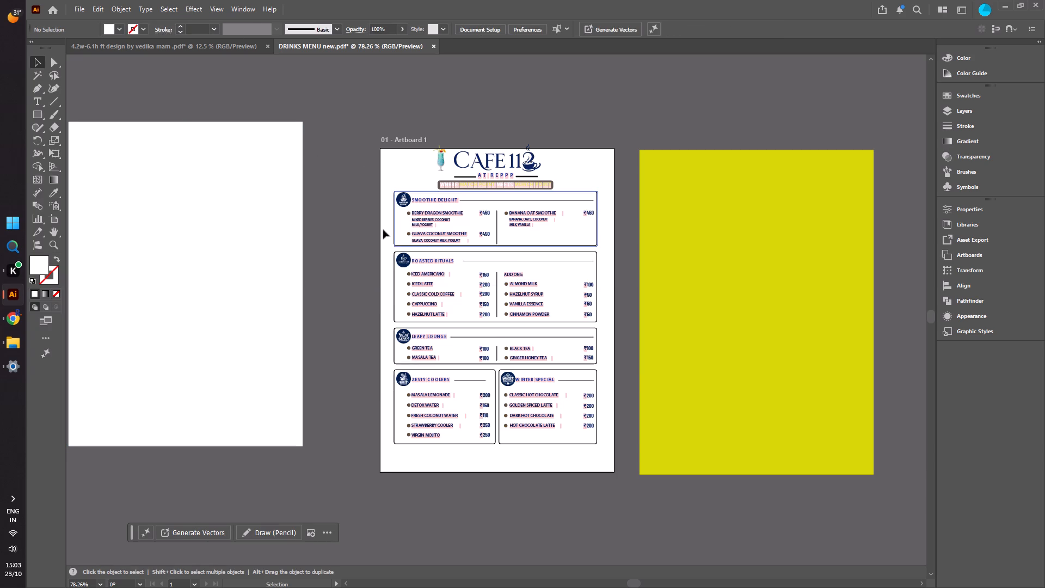
click(267, 235)
key(Delete)
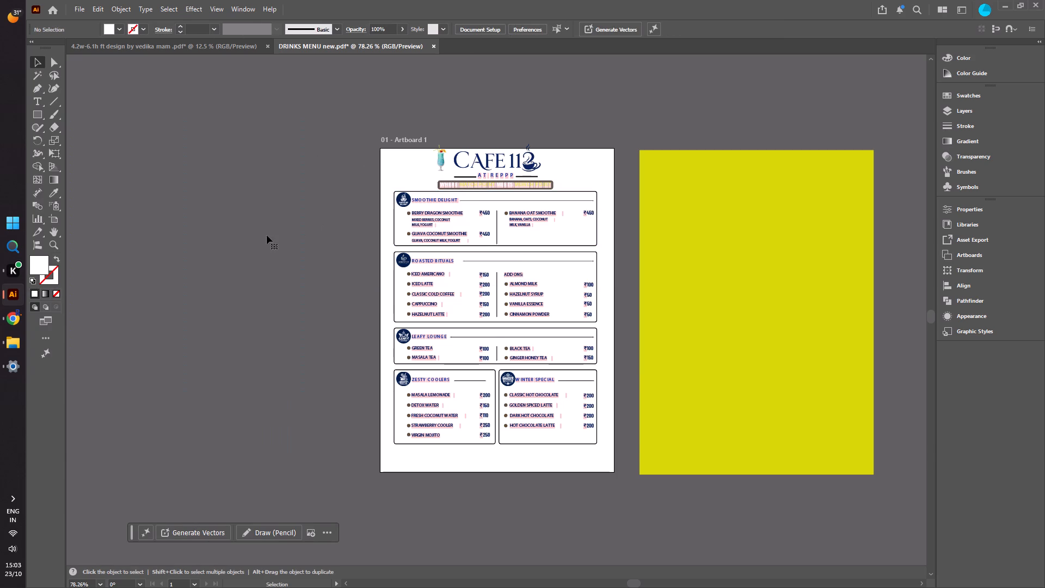
Delete the yellow background clip group beside the artboard, dismissing the auto-backup dialogs without changing the backup folder.
click(775, 281)
key(Delete)
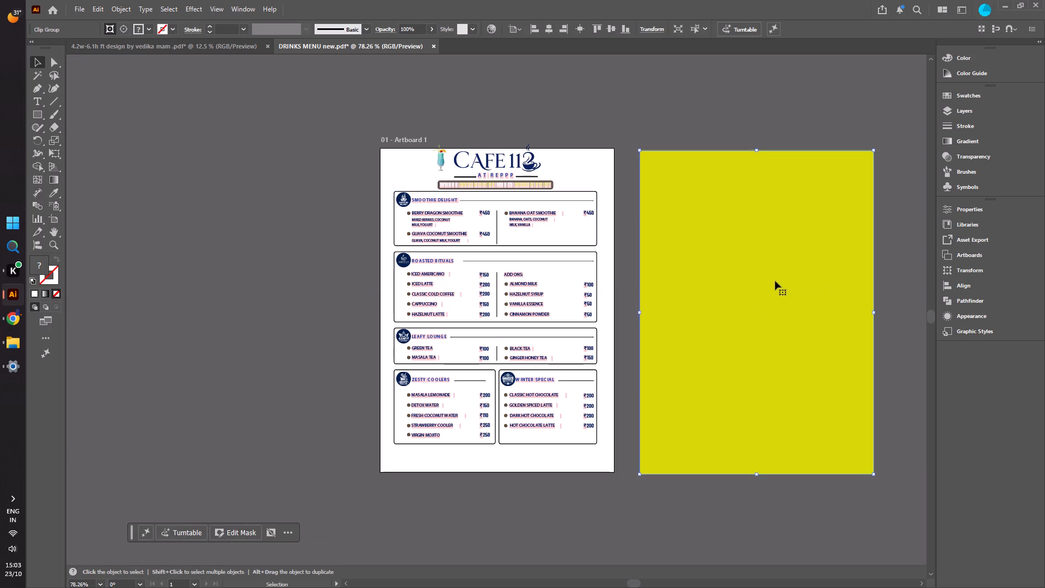
click(740, 226)
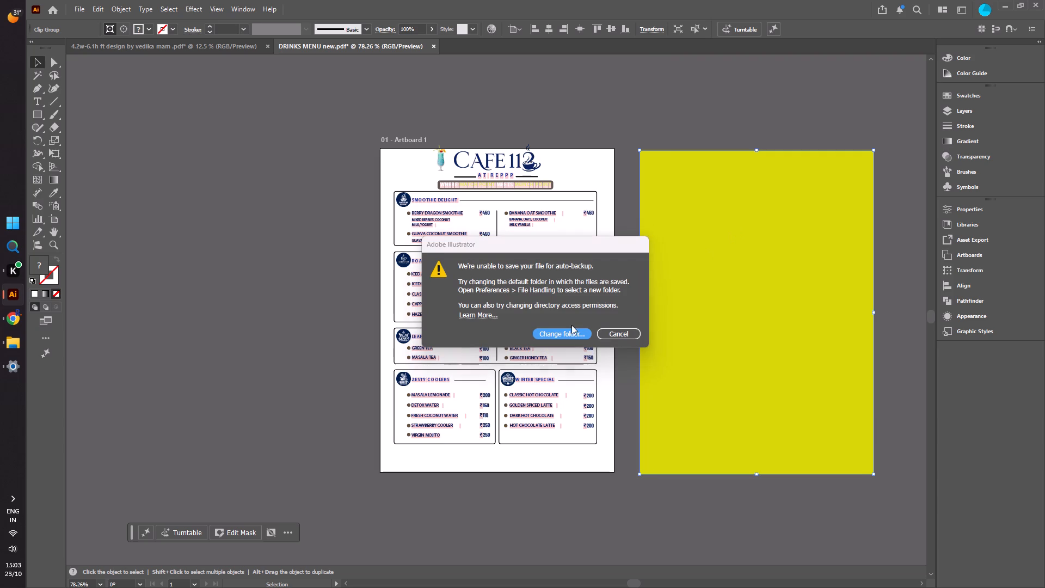
click(570, 328)
click(570, 333)
click(636, 472)
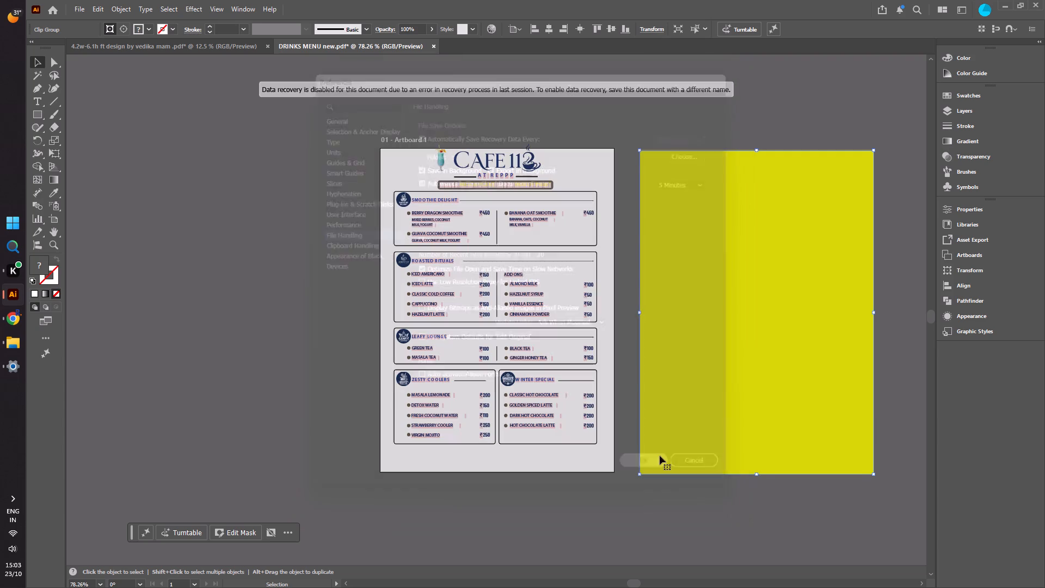
click(703, 312)
key(Delete)
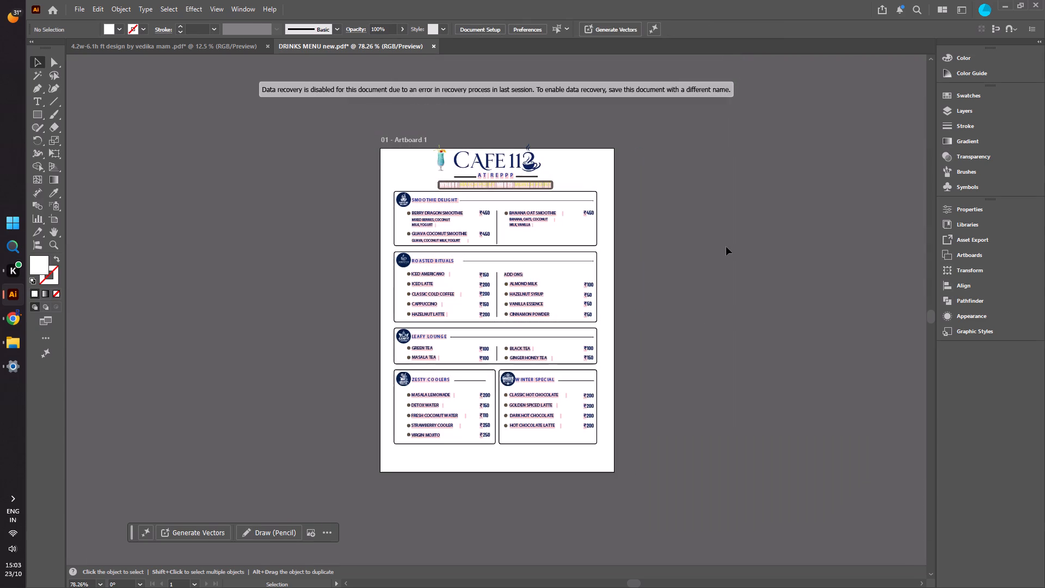
Copy all the remaining drinks menu artwork and paste it into the 4.2w-6.1h ft design document.
key(ctrl+a)
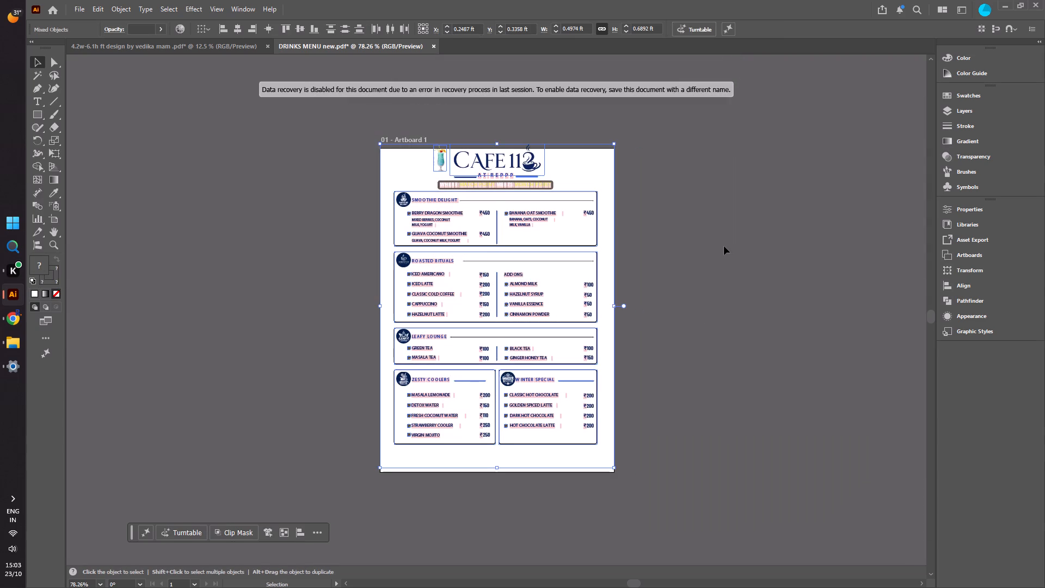
key(ctrl+c)
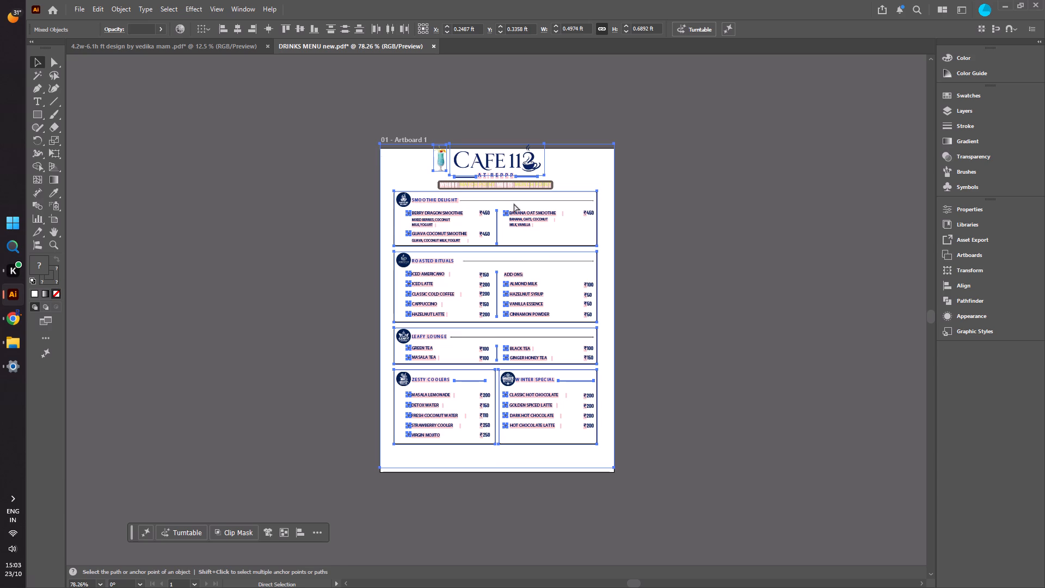
click(204, 43)
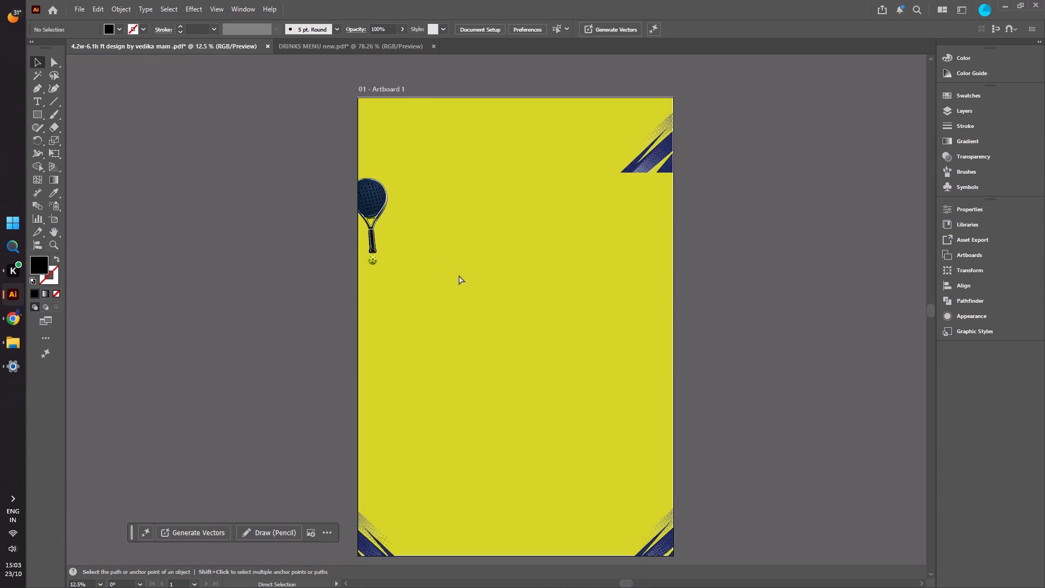
key(ctrl+v)
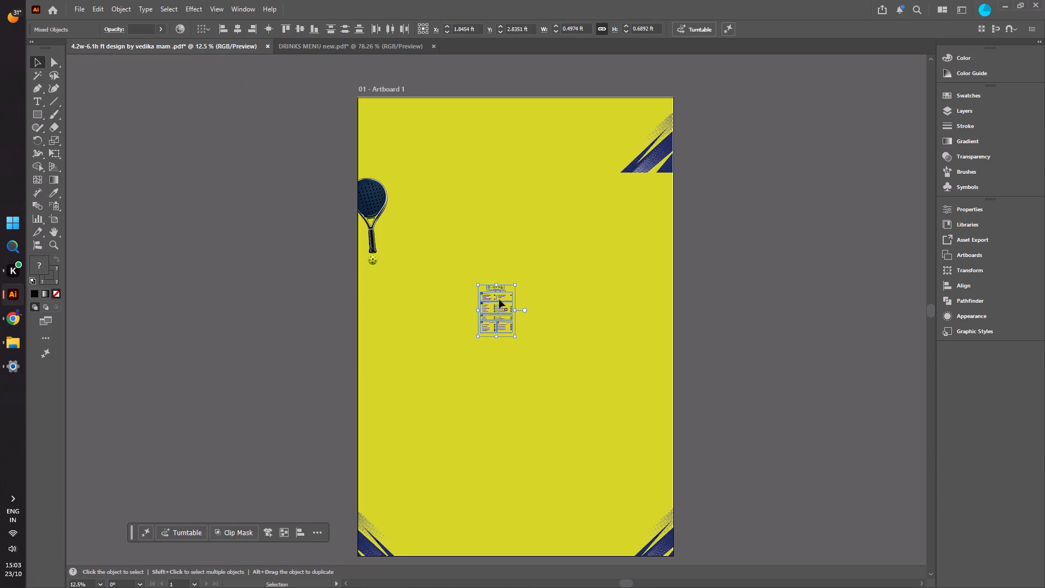
Move the pasted menu towards the artboard's upper left and scale it proportionally to about 4.2 ft wide by 5.82 ft high.
drag(491, 306, 399, 125)
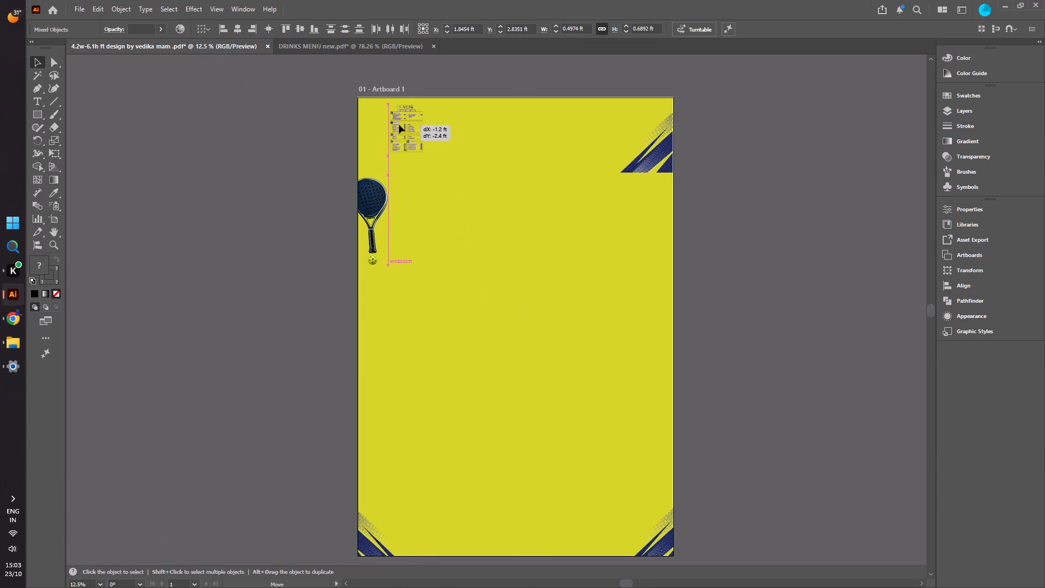
drag(399, 125, 405, 139)
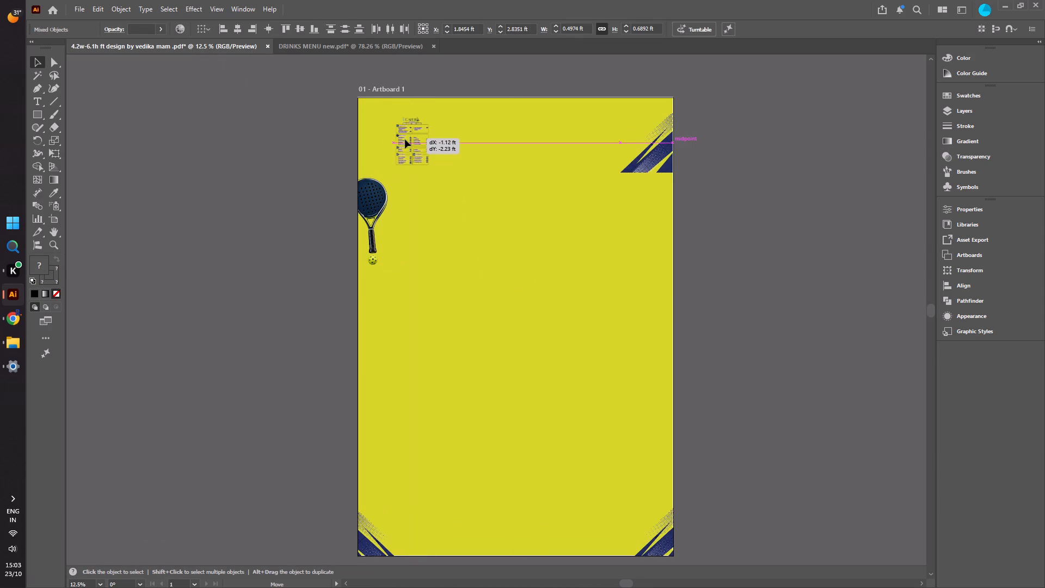
shift+drag(429, 169, 476, 238)
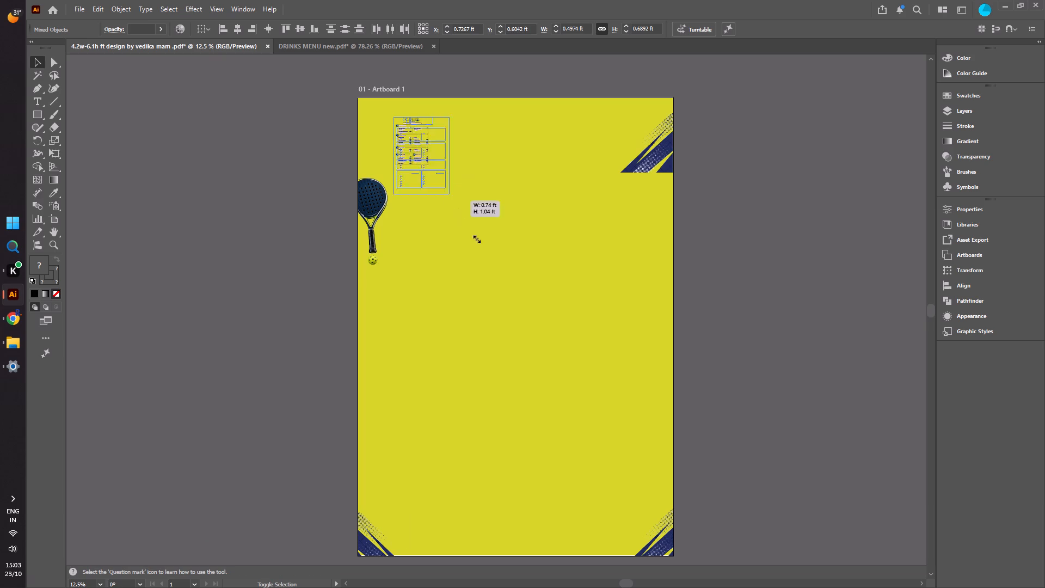
shift+drag(476, 238, 662, 546)
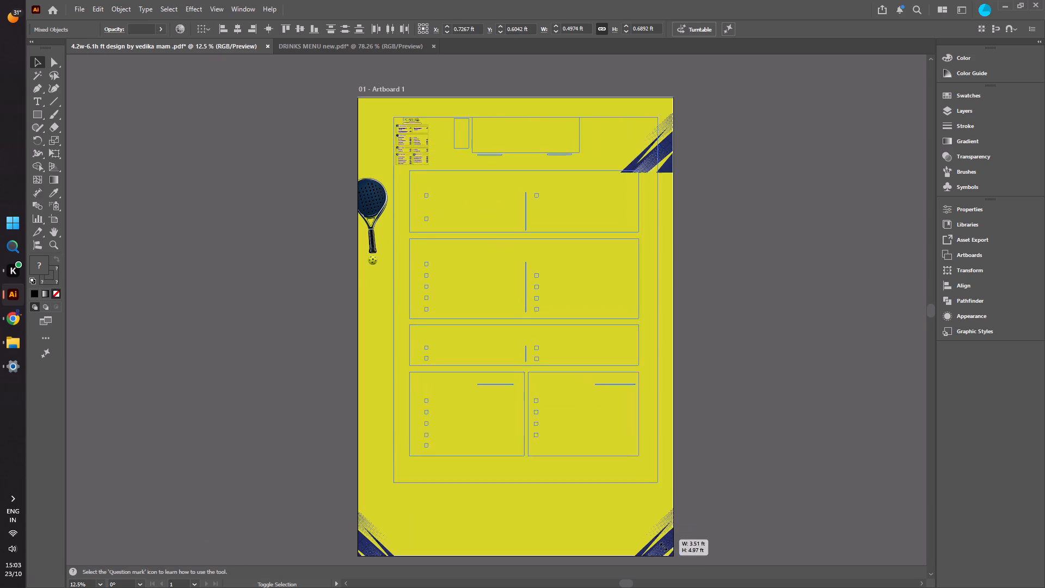
shift+drag(662, 546, 668, 554)
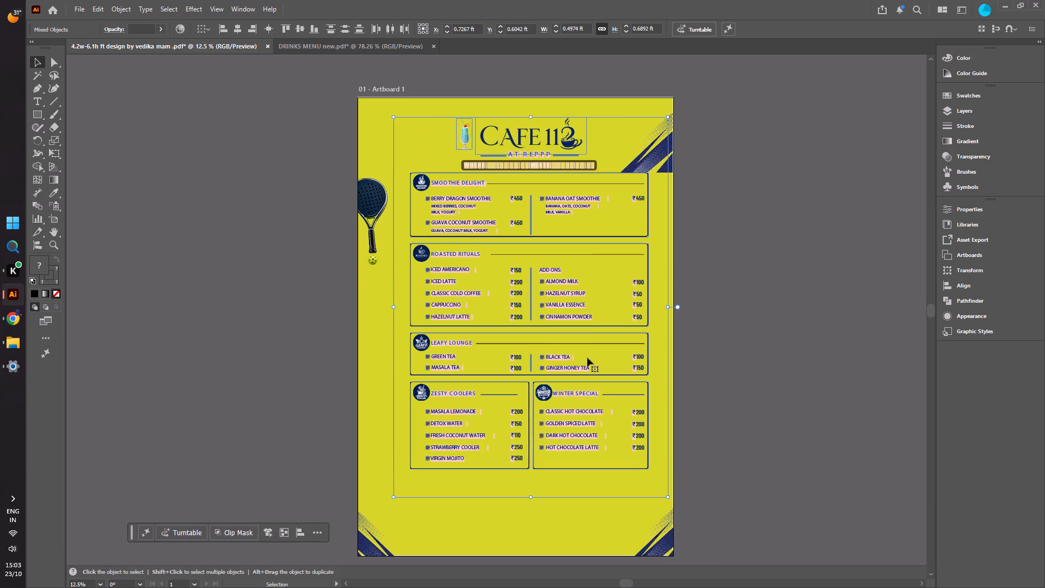
drag(568, 308, 556, 308)
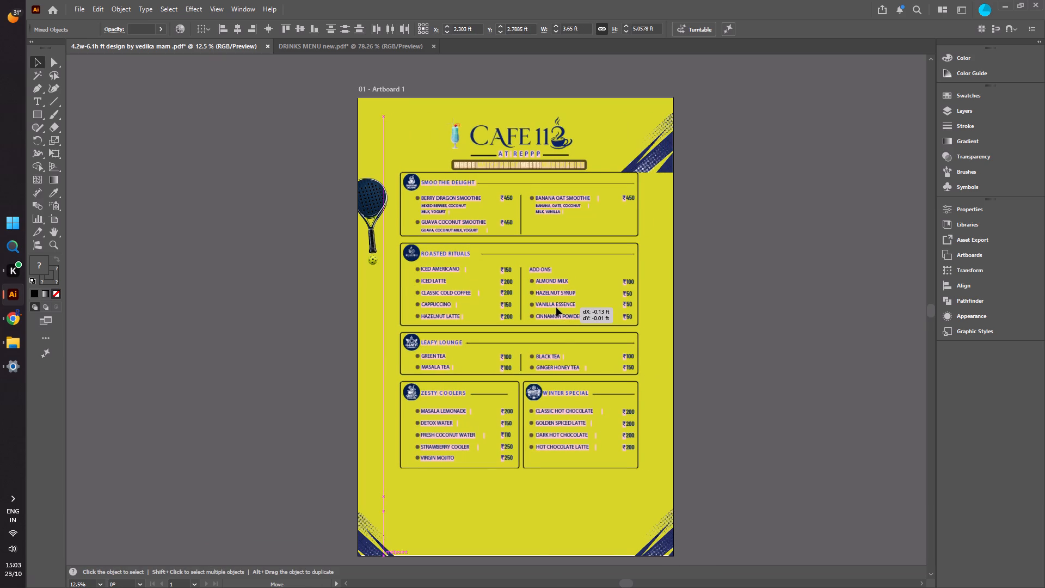
drag(556, 308, 556, 314)
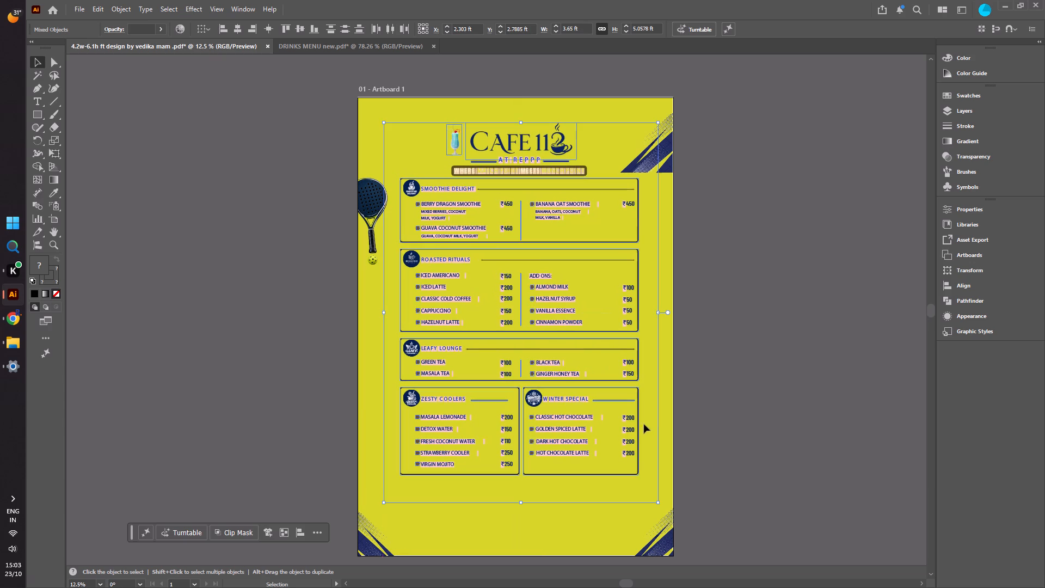
shift+drag(655, 504, 693, 544)
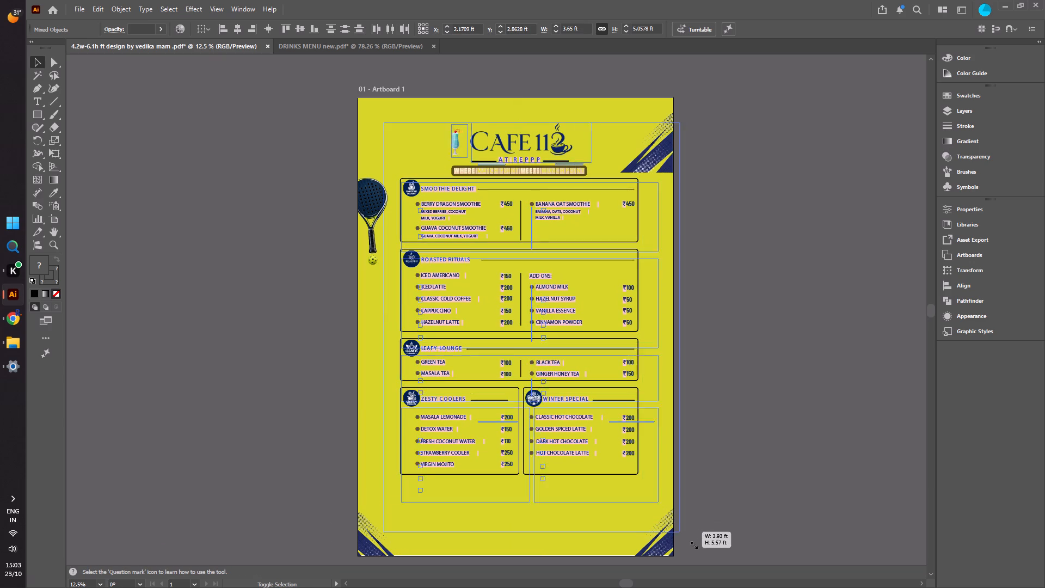
shift+drag(693, 544, 706, 560)
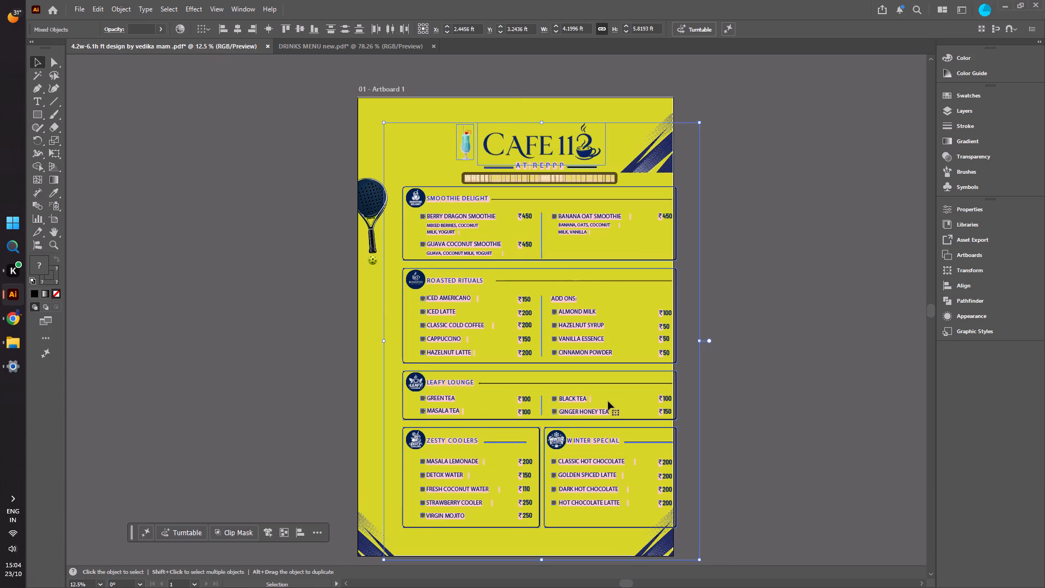
Centre the enlarged menu horizontally on the artboard, with the Cafe 112 header just below the top edge, and deselect it.
drag(608, 401, 585, 370)
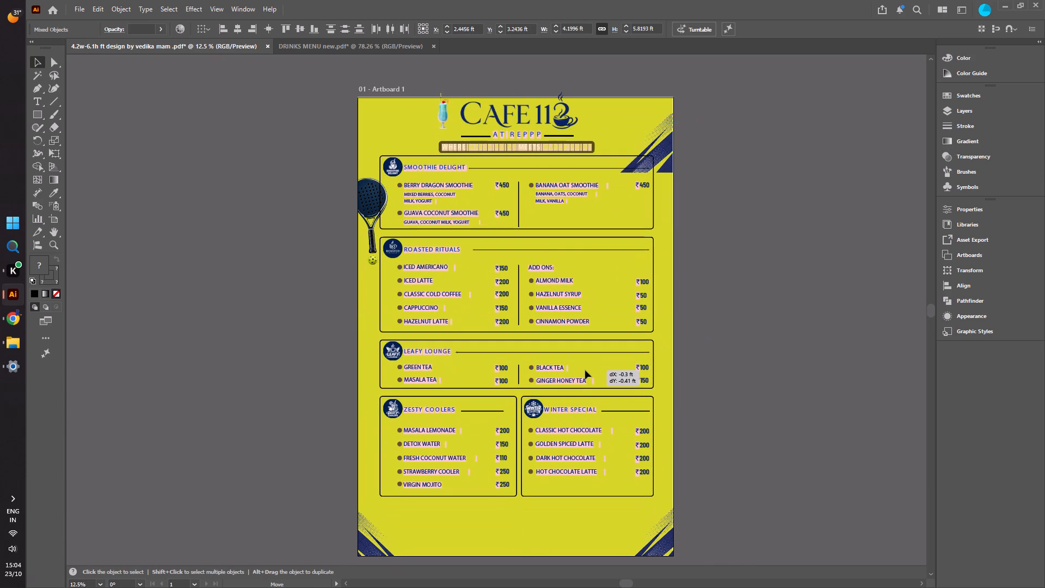
drag(585, 370, 581, 370)
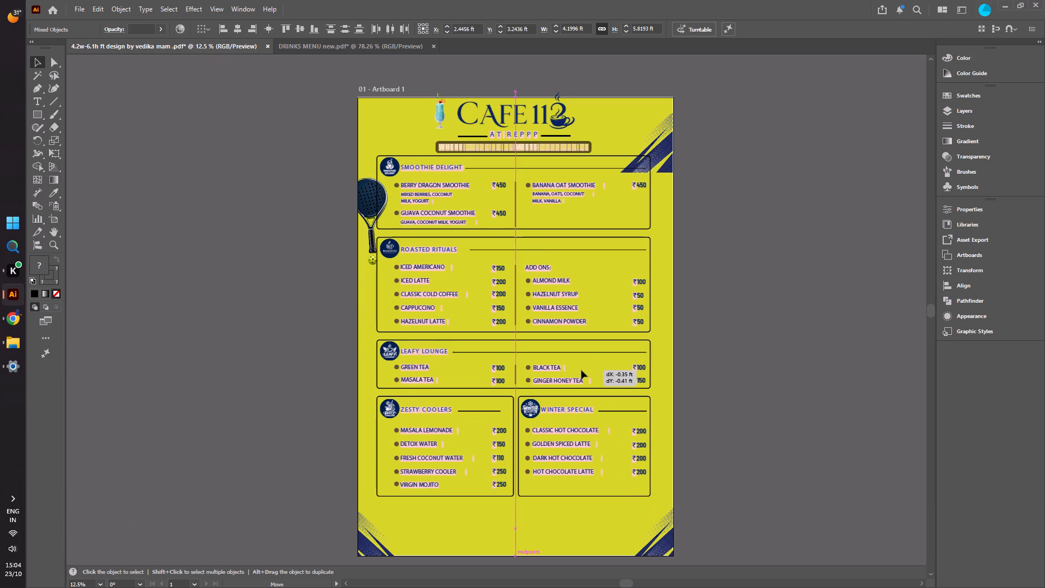
drag(581, 370, 584, 386)
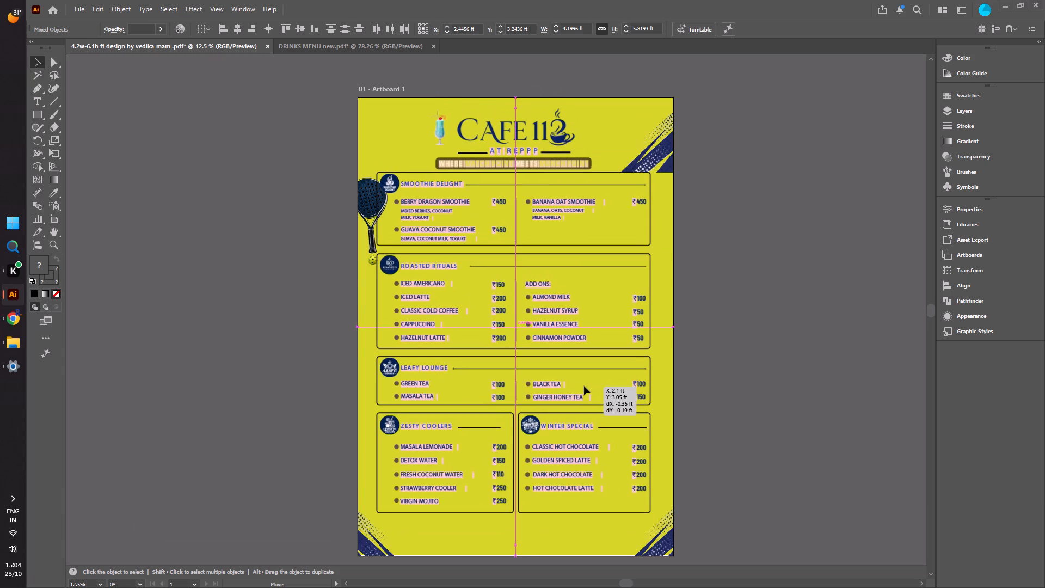
drag(584, 386, 583, 387)
drag(583, 387, 583, 390)
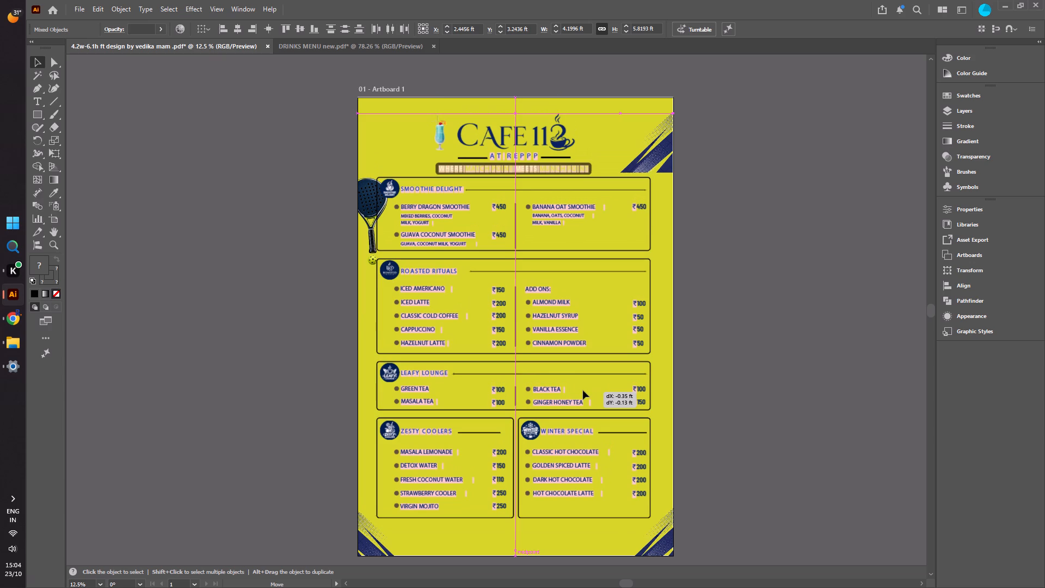
drag(583, 390, 583, 391)
drag(583, 391, 585, 391)
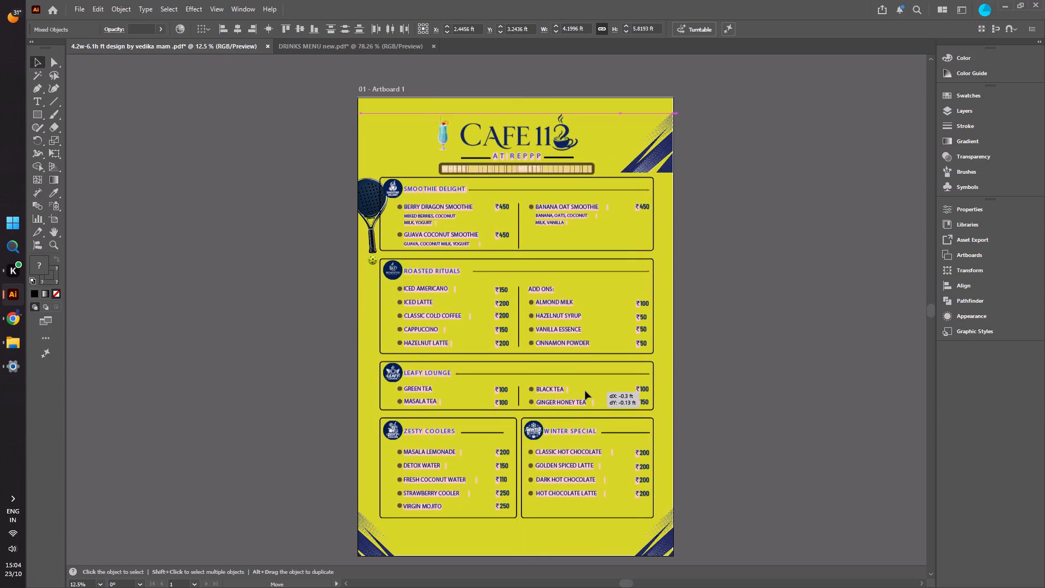
drag(585, 391, 583, 391)
click(734, 332)
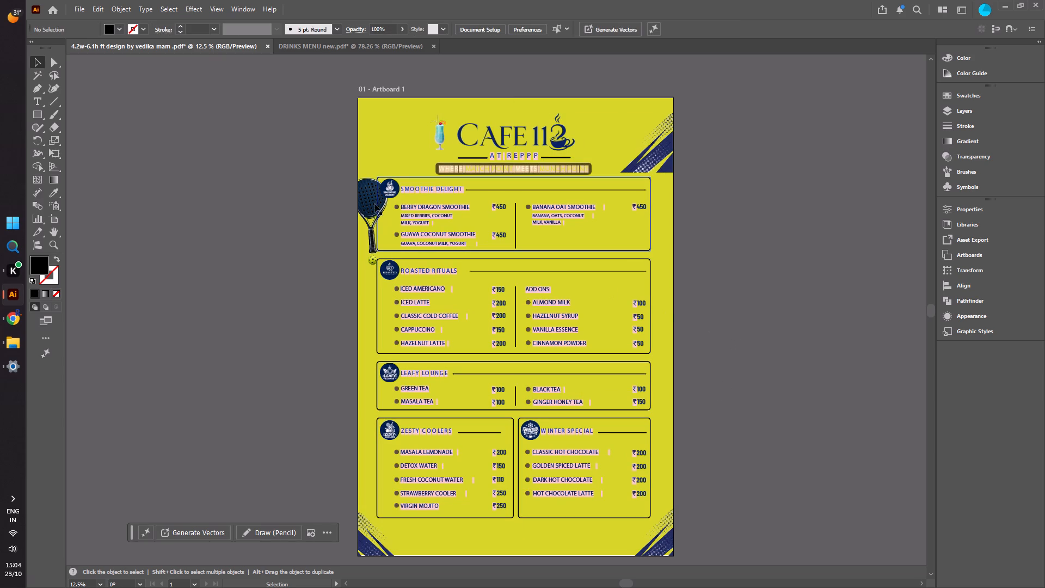
Move the padel racket and ball graphic up into the artboard's top-left corner, clear of the Smoothie Delight frame.
drag(367, 204, 366, 126)
click(281, 155)
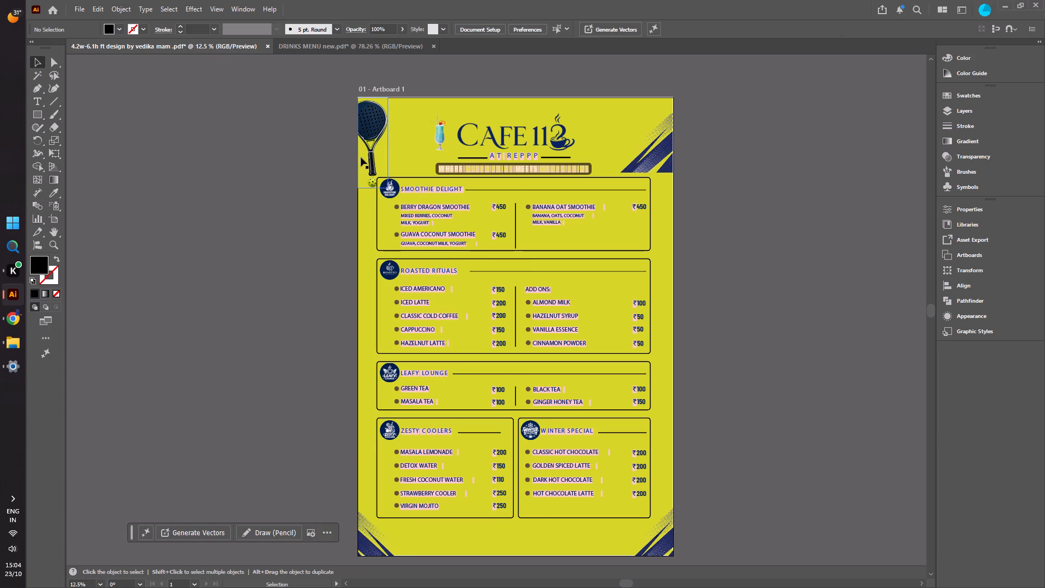
Nudge the padel racket graphic left until it slightly overhangs the artboard's left edge, and deselect it.
click(368, 139)
key(Left)
key(Left)
key(Left)
key(Left)
key(Left)
key(Left)
key(Left)
key(Left)
key(Left)
key(Left)
key(Left)
key(Left)
key(Left)
key(Left)
key(Left)
key(Left)
key(Left)
key(Left)
key(Left)
key(Left)
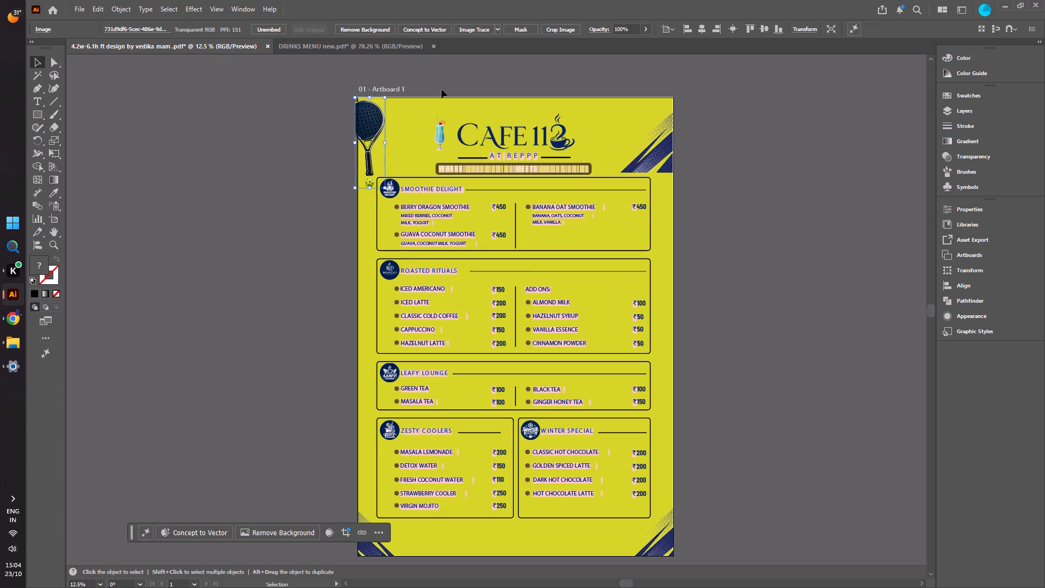
click(276, 168)
Crop the racket image at the artboard's left edge to about 0.36 ft wide by 1.2 ft high, keeping the racket and ball.
click(373, 118)
click(559, 24)
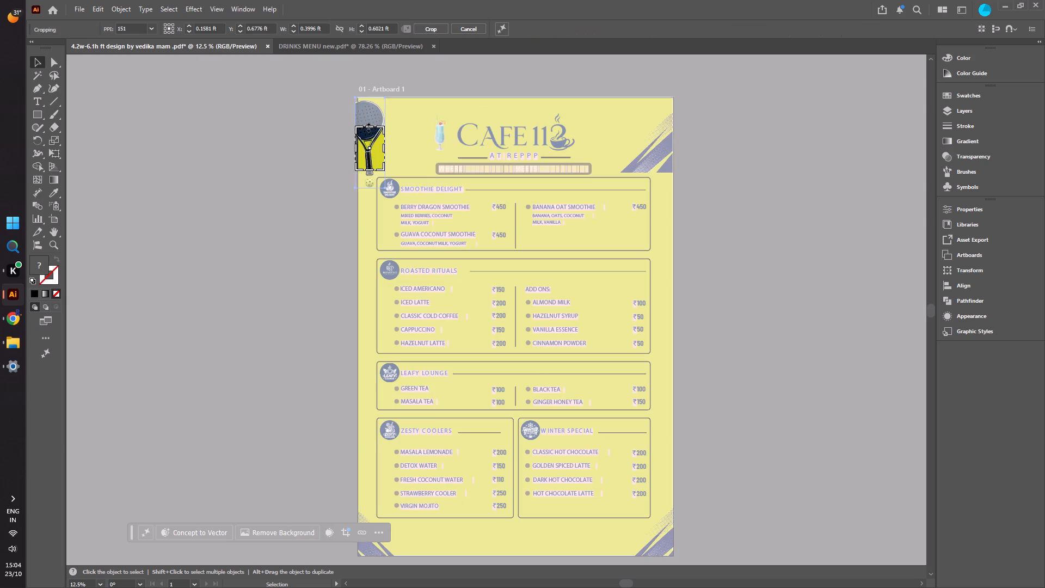
drag(367, 126, 366, 97)
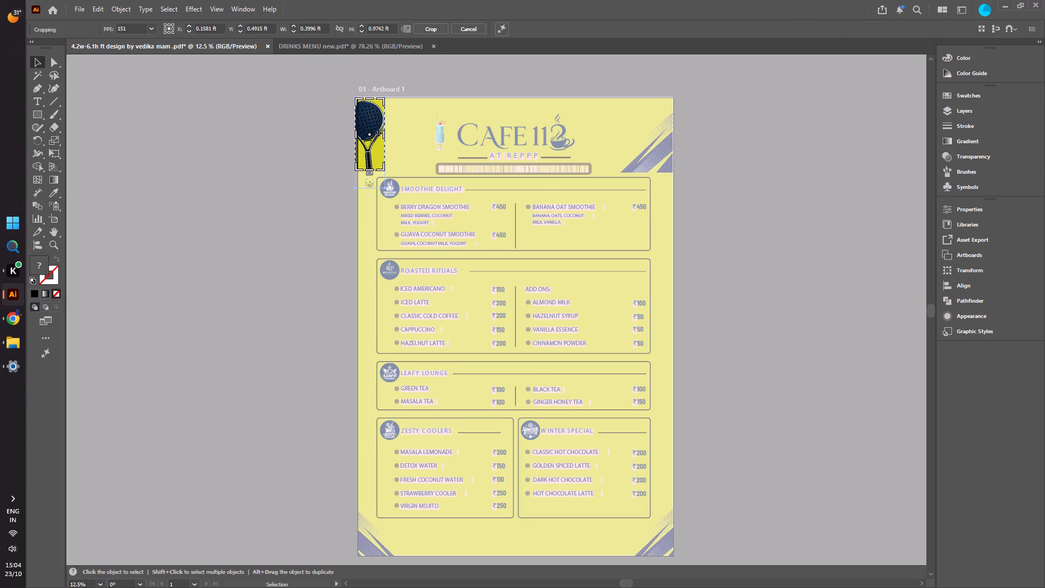
drag(371, 169, 371, 187)
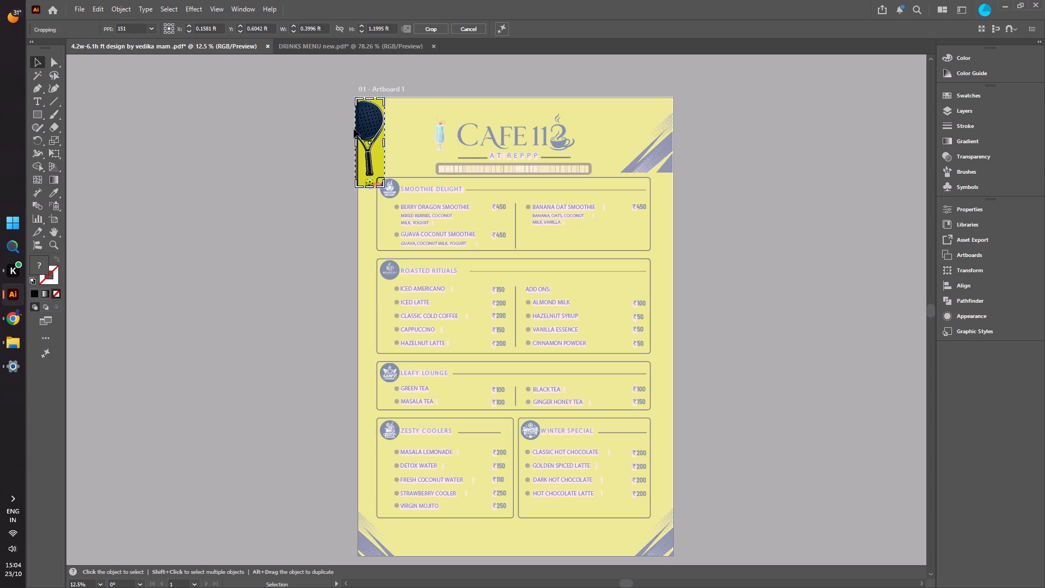
click(356, 143)
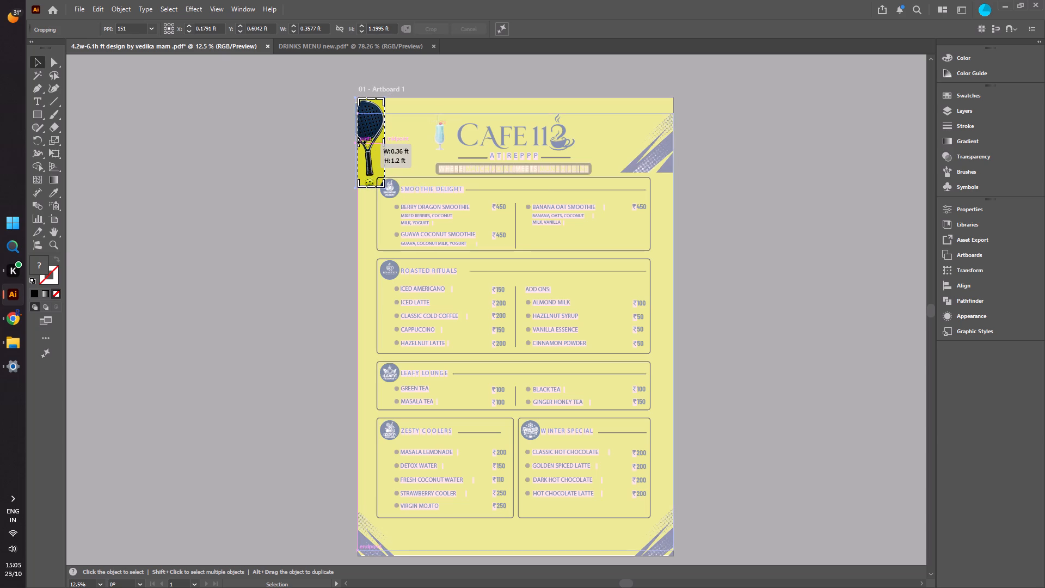
click(427, 27)
click(270, 161)
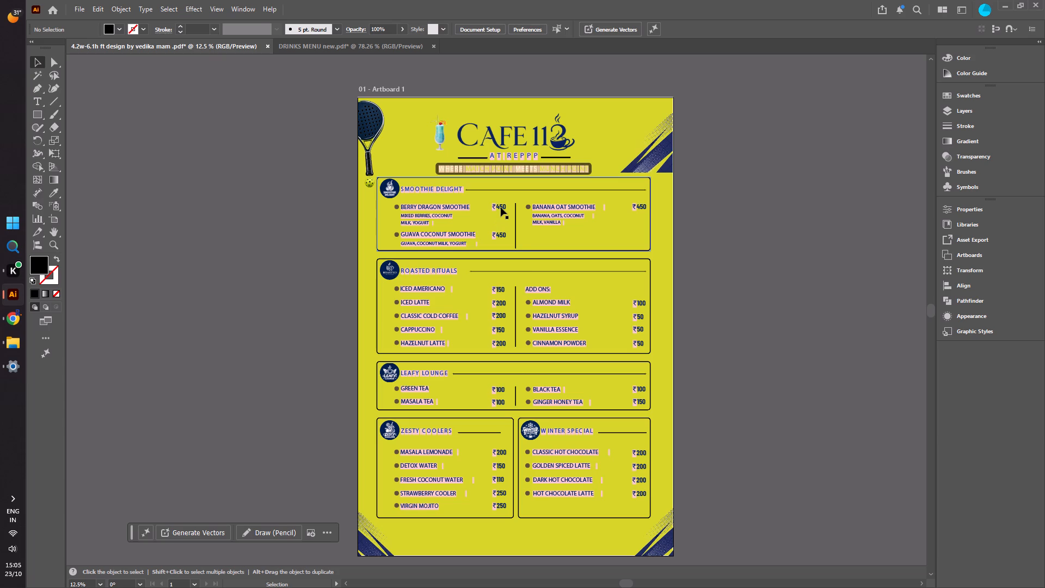
Nudge the navy stripe graphic near the artboard's top-right corner down to Y about 0.655 ft, just above the Smoothie Delight frame.
click(648, 156)
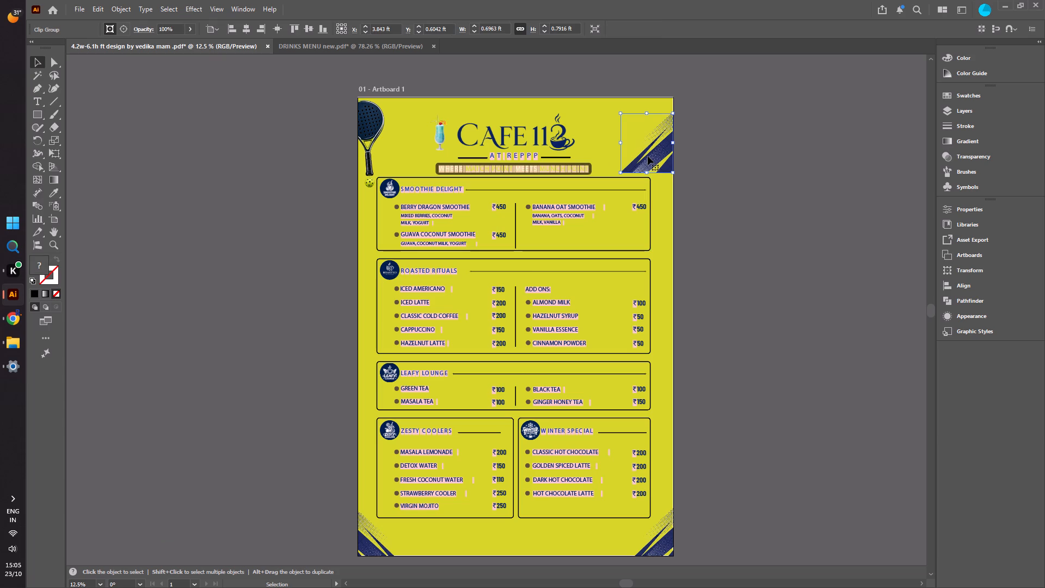
key(Down)
key(Down)
key(Down)
key(Down)
key(Down)
key(Down)
key(Down)
key(Down)
key(Down)
key(Down)
key(Down)
key(Down)
key(Down)
key(Down)
key(Down)
key(Down)
key(Down)
key(Down)
key(Down)
key(Down)
key(Down)
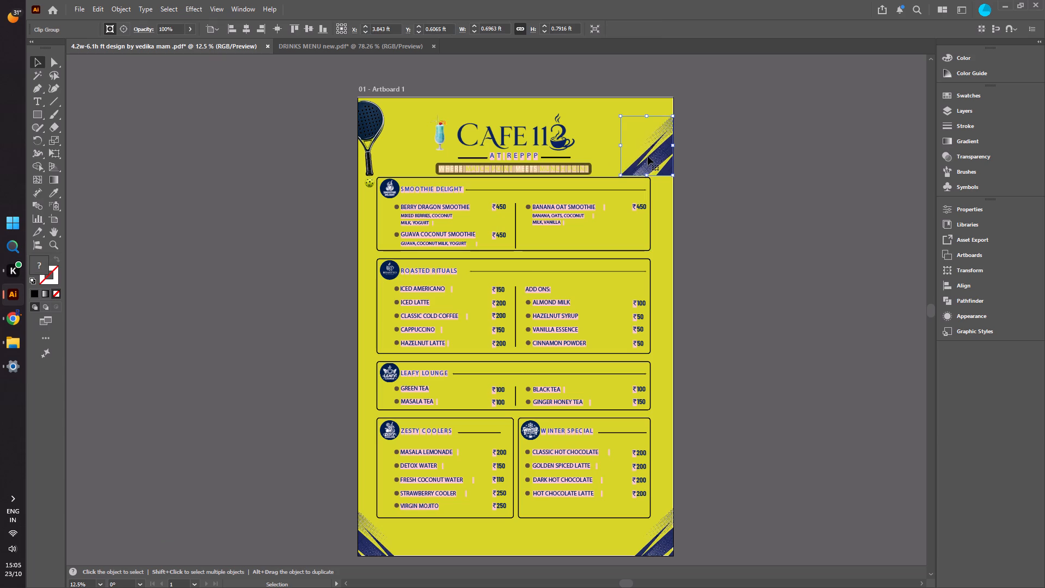
key(Down)
key(Down)
key(Down)
key(Down)
key(Down)
key(Down)
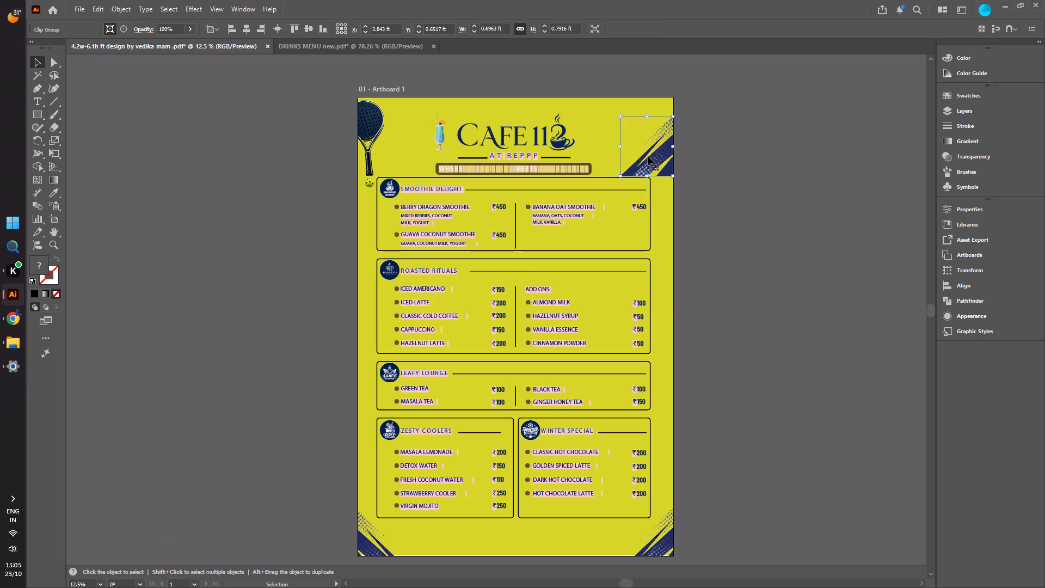
click(710, 152)
click(662, 163)
key(Down)
key(Down)
key(Down)
click(769, 187)
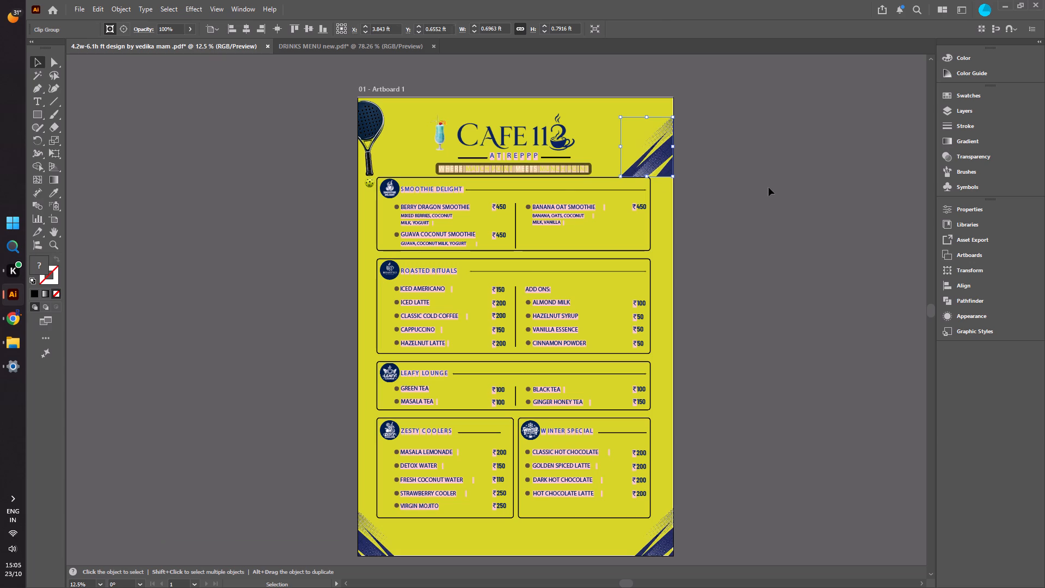
Fine-tune the upper navy stripe graphic to about X 3.851 ft, Y 0.663 ft, against the artboard's right edge and the Smoothie Delight frame.
ctrl+scroll(706, 158, up, 5)
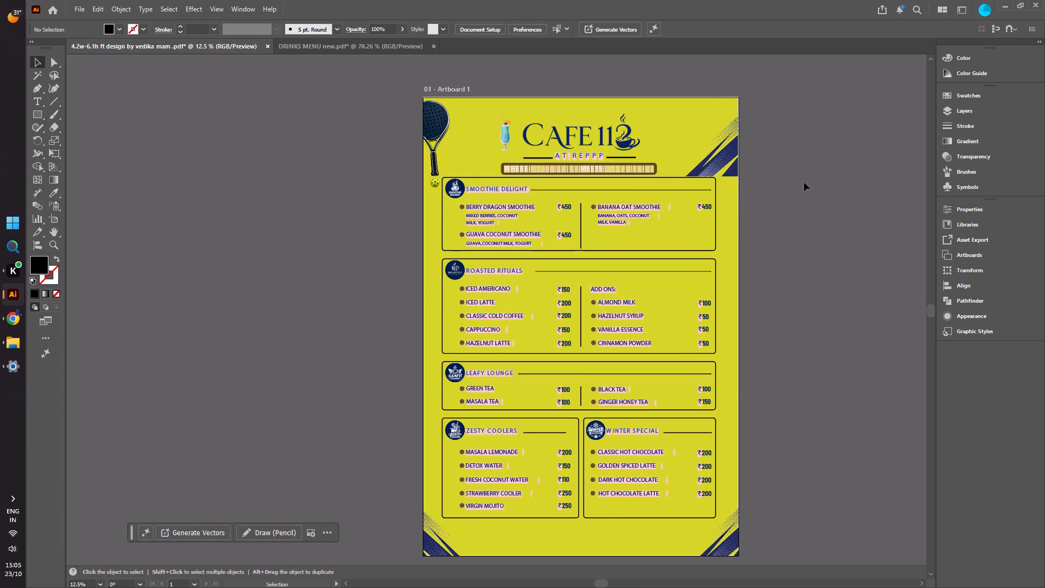
alt+scroll(810, 187, up, 5)
click(352, 117)
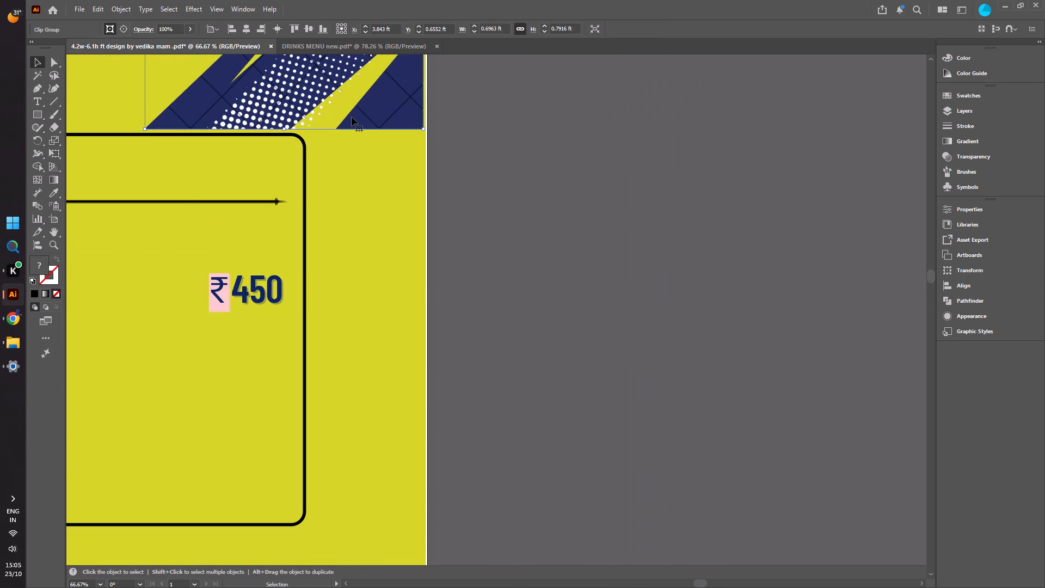
key(Down)
key(Down)
key(Down)
key(Down)
key(Down)
key(Down)
key(Down)
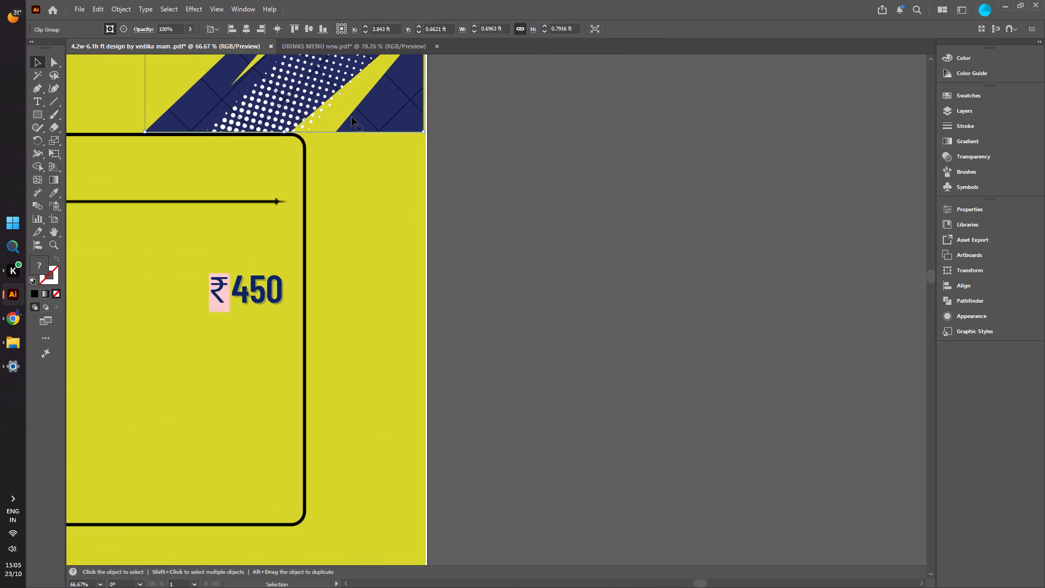
key(Right)
key(Right)
key(Right)
key(Right)
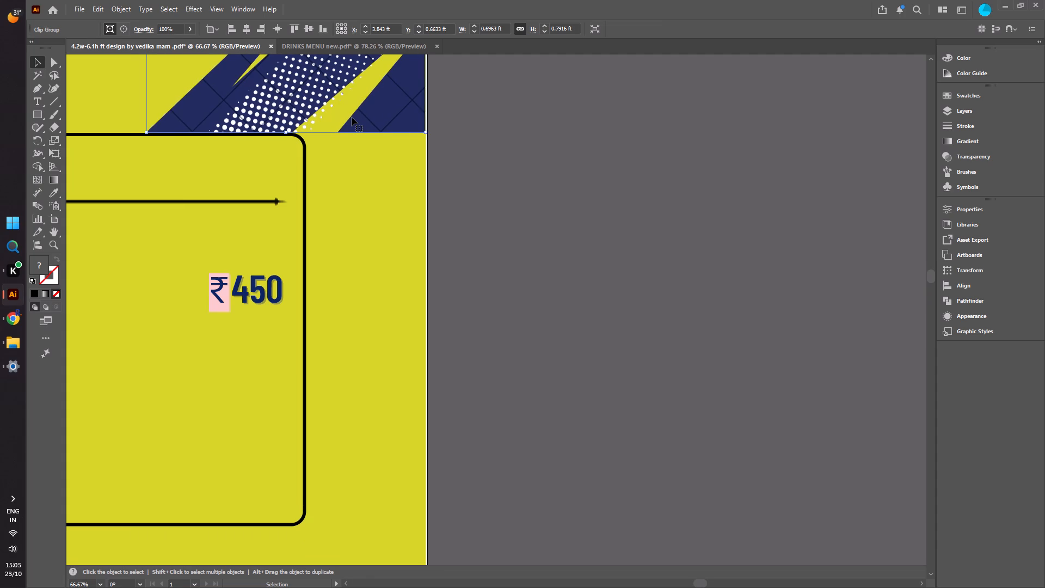
key(Right)
key(Right)
key(Right)
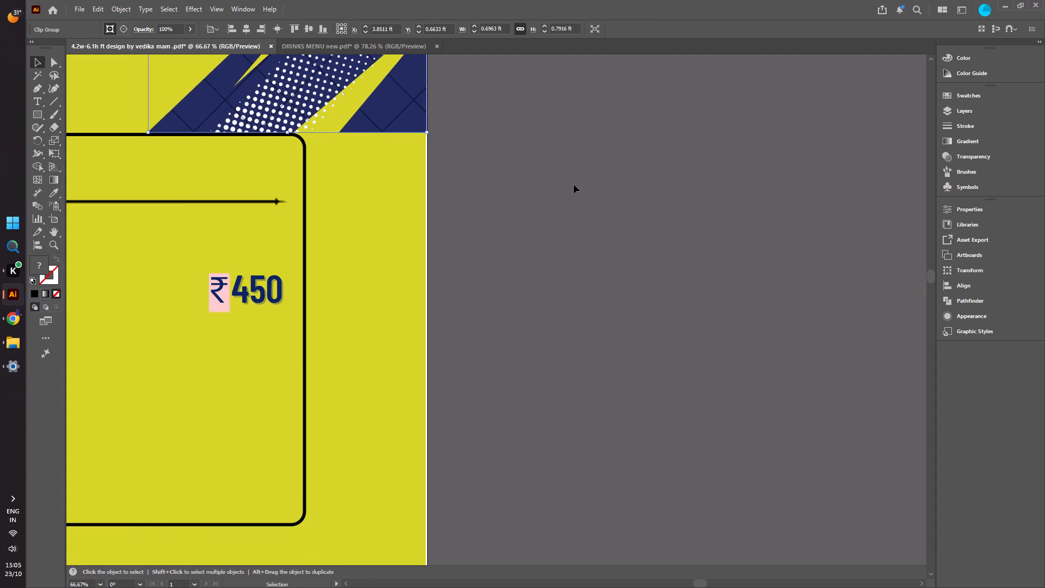
click(574, 185)
Unlock the yellow background clip group so the white slivers at the artboard's bottom-right corner can be fixed.
ctrl+scroll(561, 219, down, 3)
alt+scroll(562, 226, down, 4)
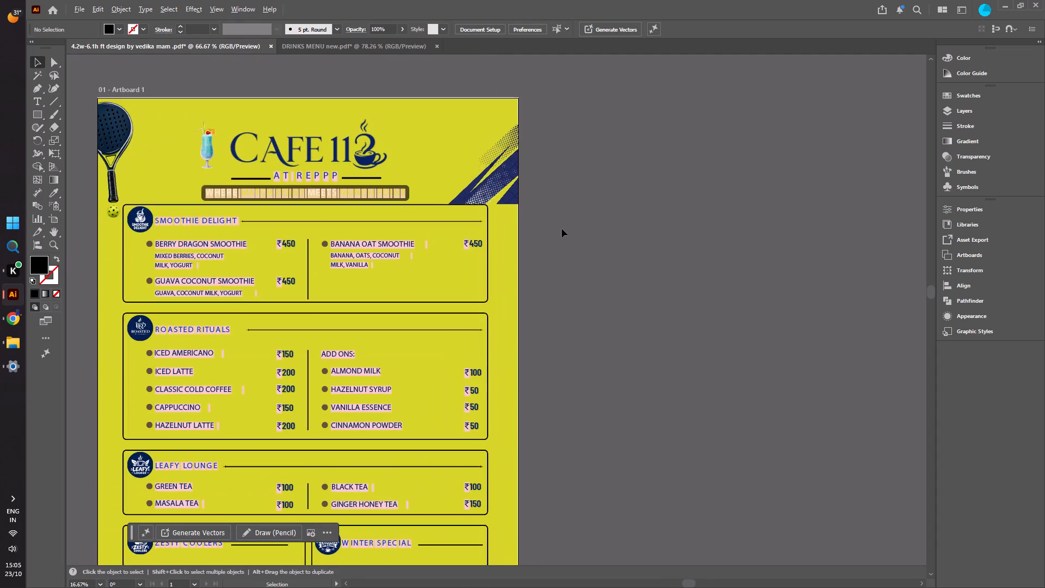
alt+scroll(574, 234, down, 3)
alt+scroll(557, 422, up, 6)
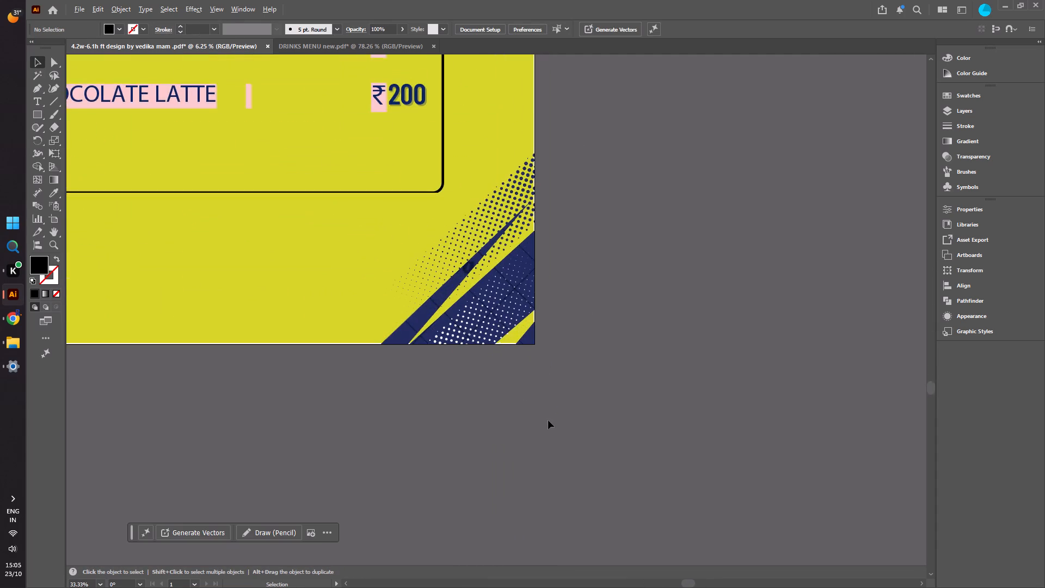
alt+scroll(454, 362, up, 3)
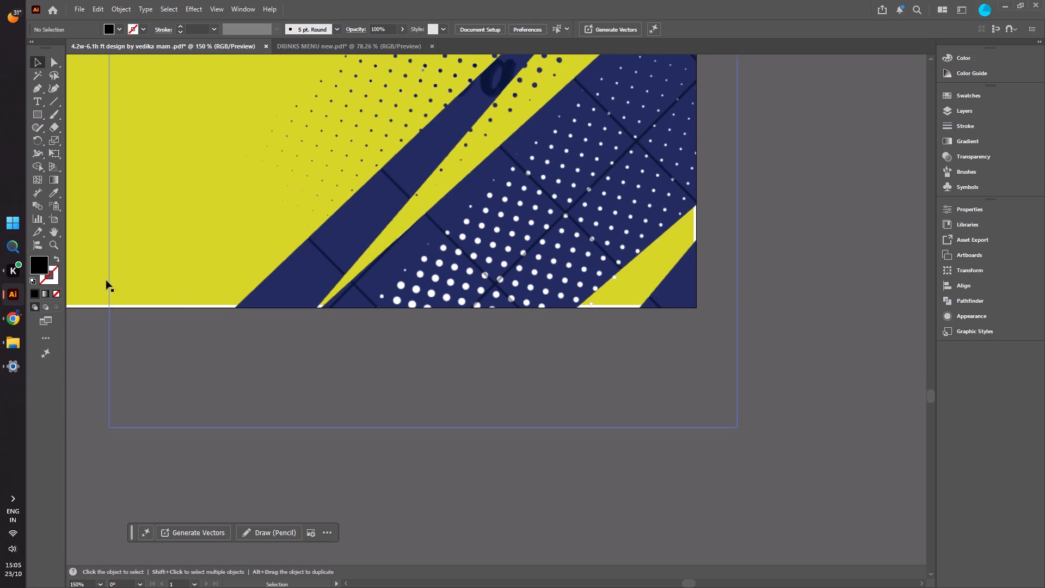
click(92, 283)
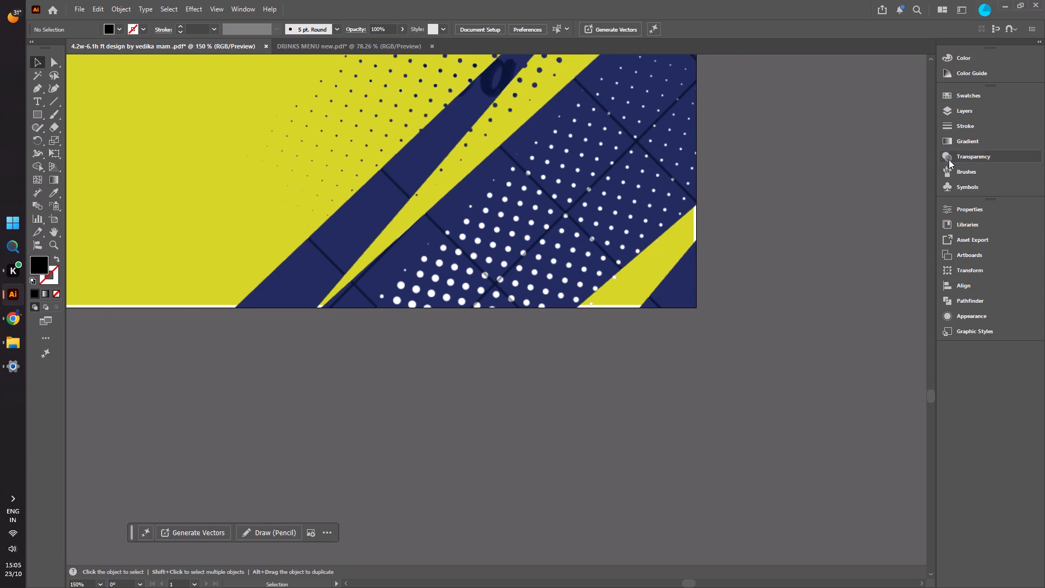
click(949, 206)
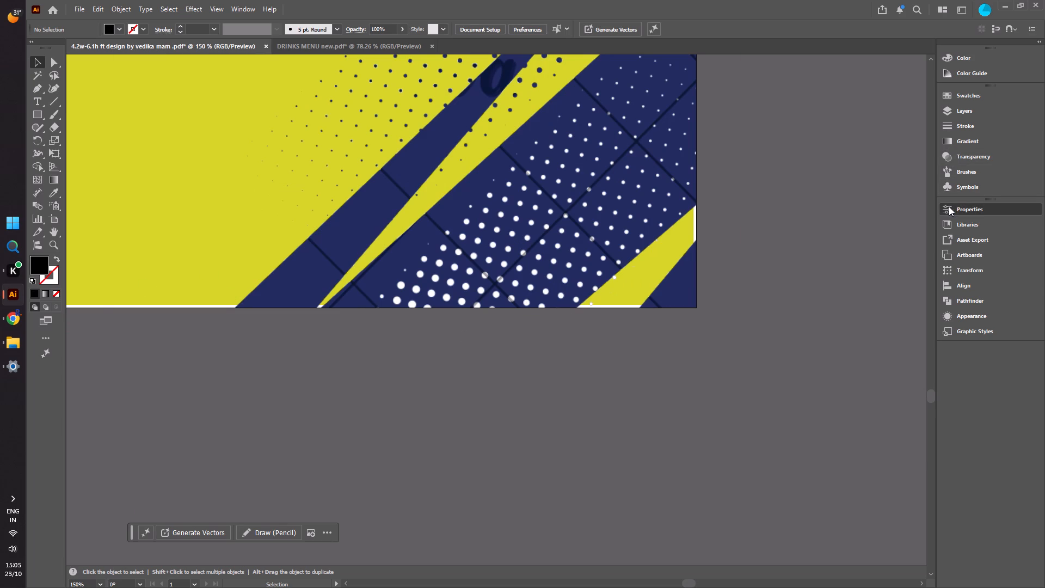
click(942, 113)
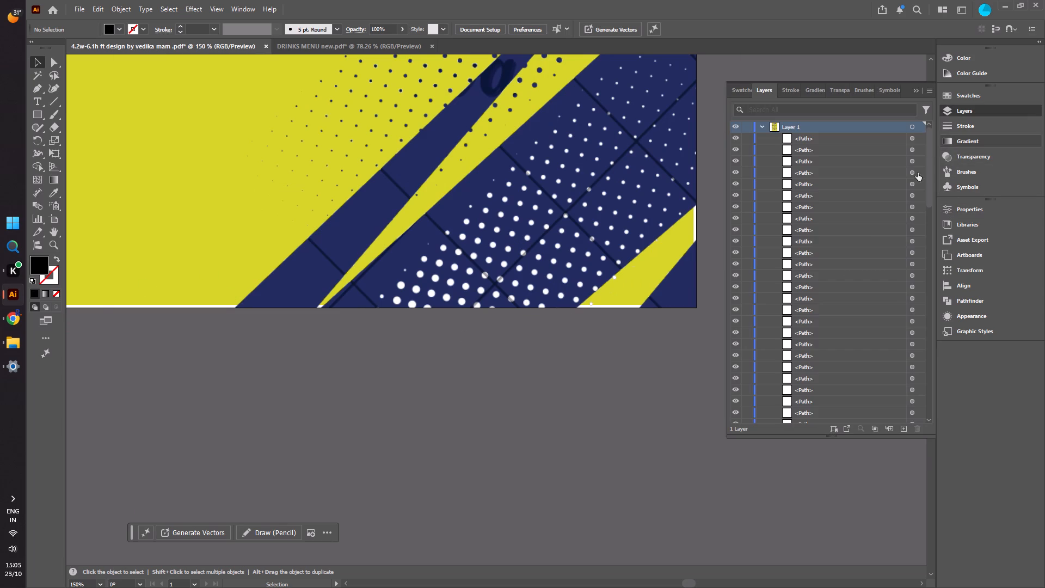
drag(927, 169, 918, 413)
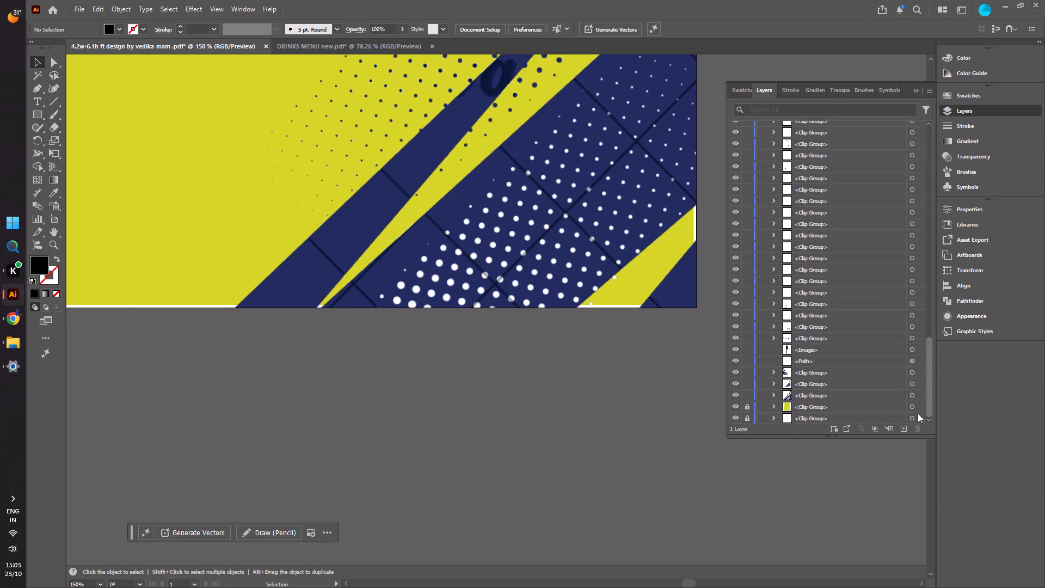
drag(918, 413, 917, 418)
click(750, 407)
click(915, 90)
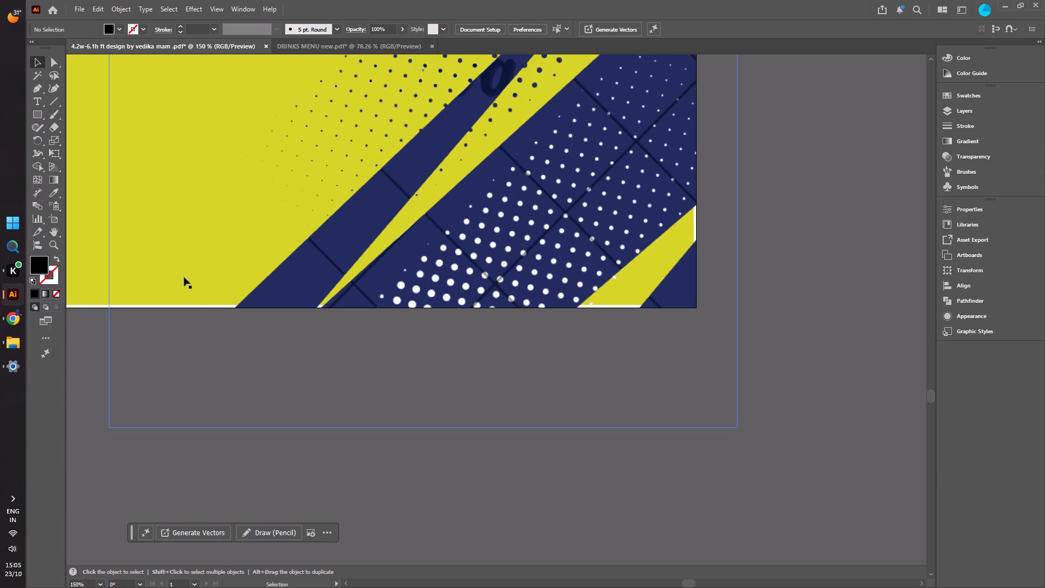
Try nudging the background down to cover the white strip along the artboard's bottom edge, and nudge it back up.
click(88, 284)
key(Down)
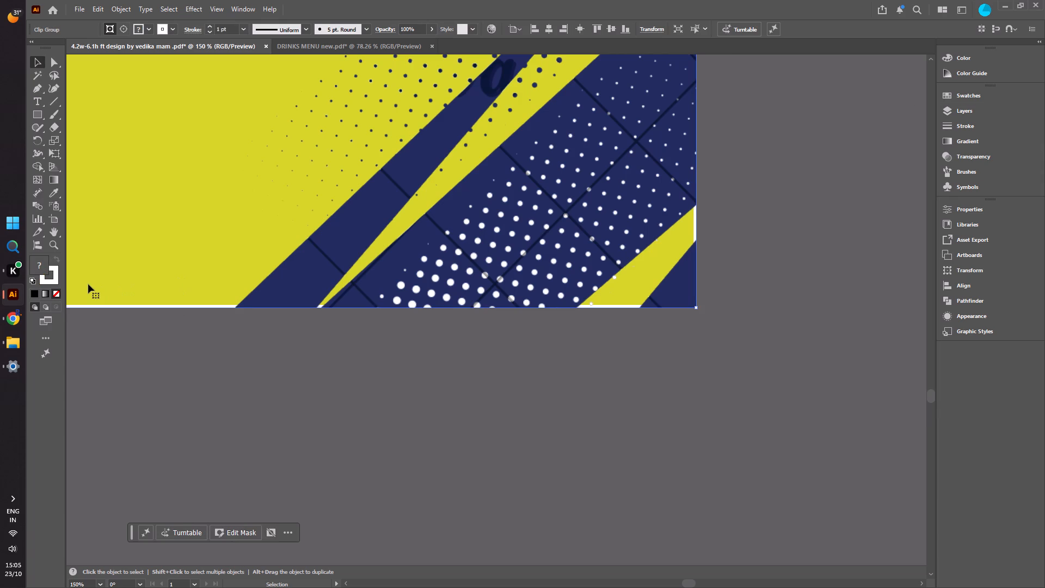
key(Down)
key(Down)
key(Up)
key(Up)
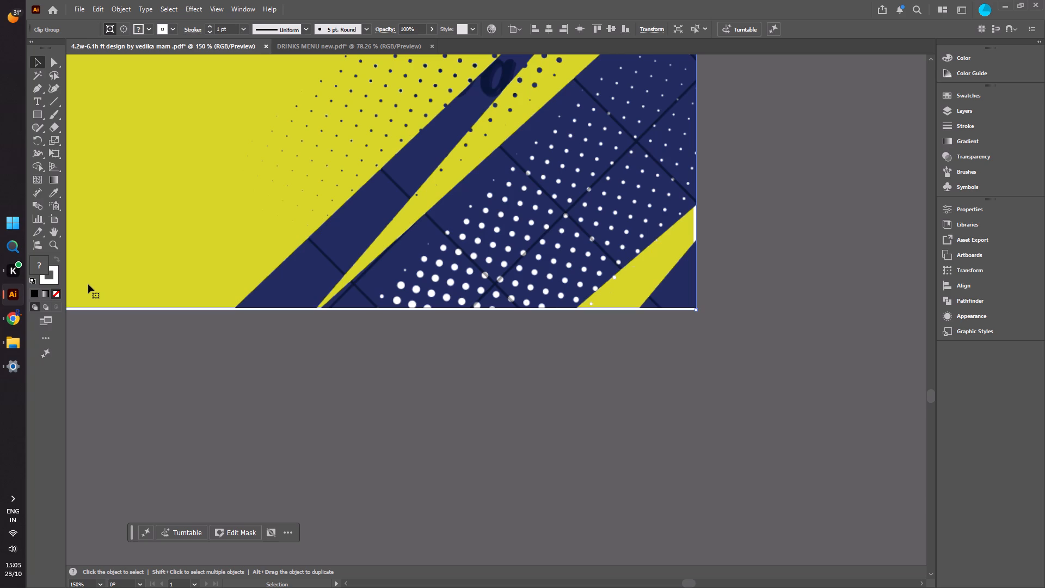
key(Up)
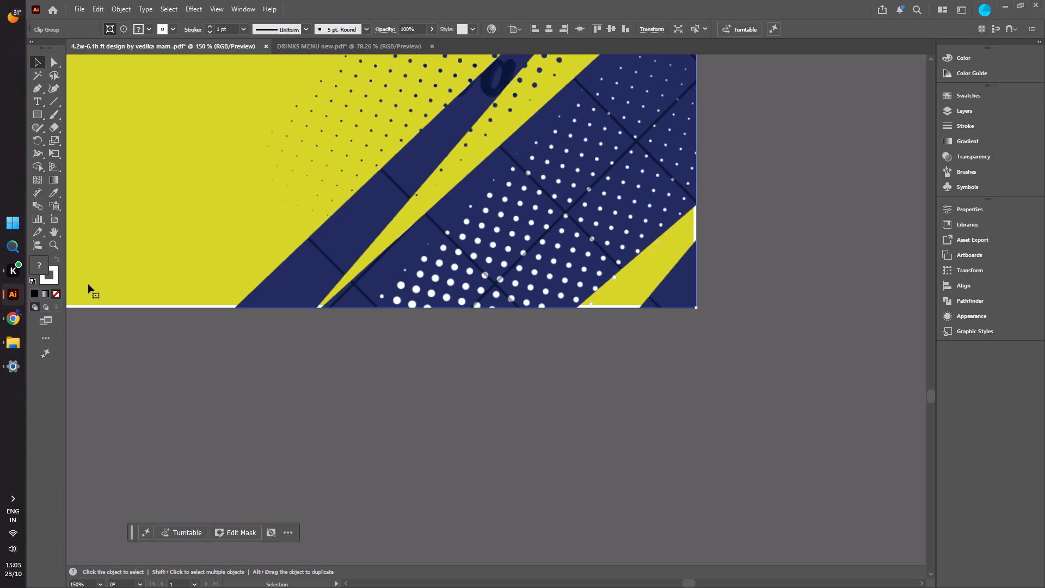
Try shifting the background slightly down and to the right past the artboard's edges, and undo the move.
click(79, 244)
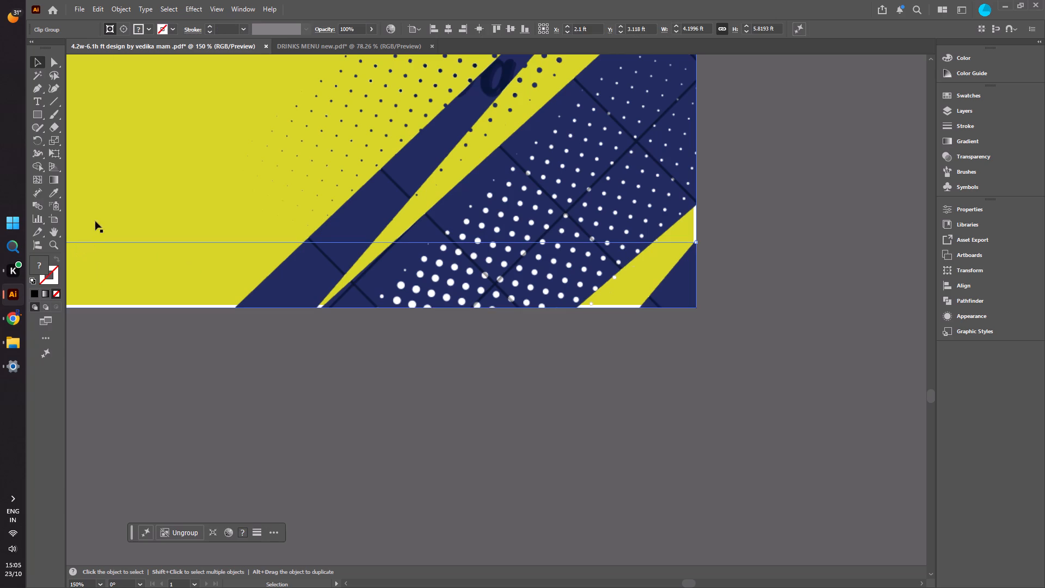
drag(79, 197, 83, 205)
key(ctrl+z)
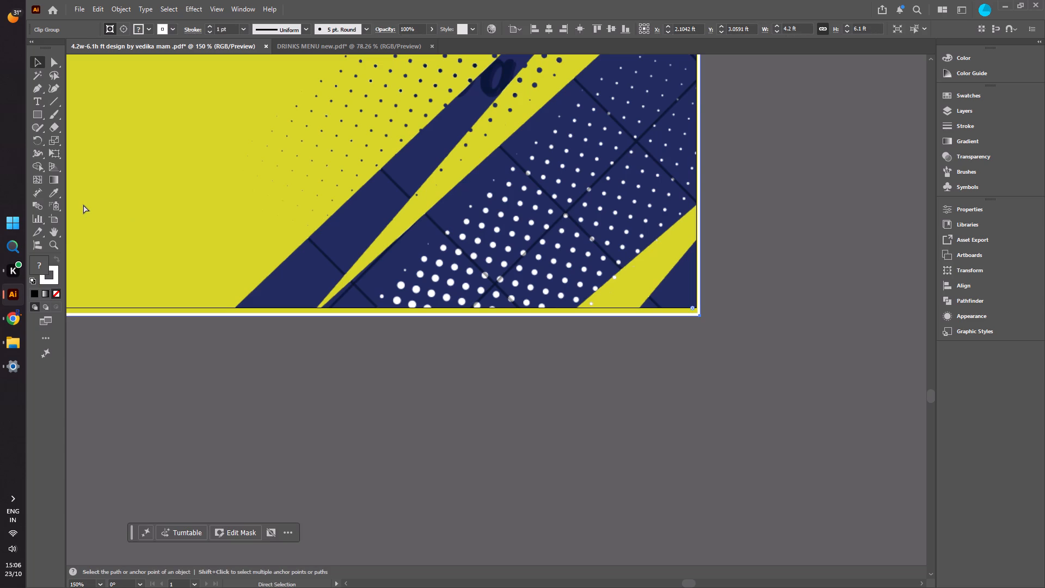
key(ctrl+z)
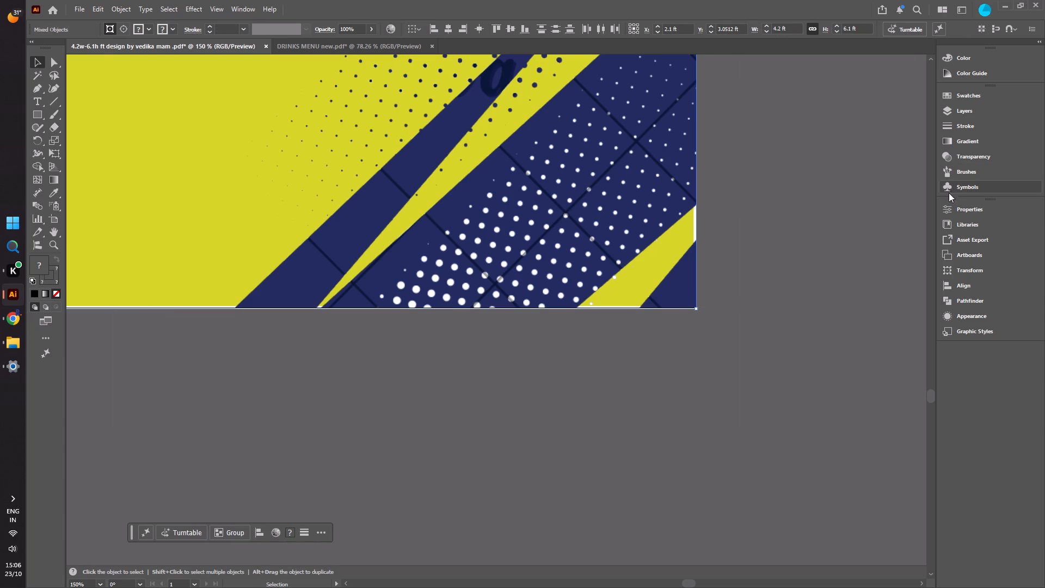
Unlock the bottommost clip group beneath the yellow background and clear the selection.
click(942, 112)
drag(930, 156, 913, 437)
click(748, 419)
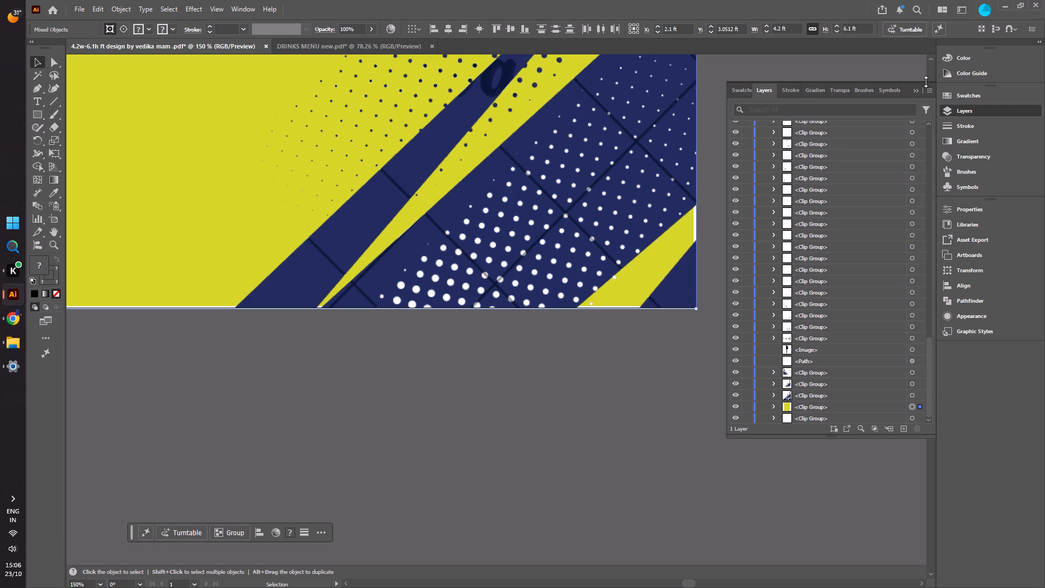
click(911, 89)
click(410, 389)
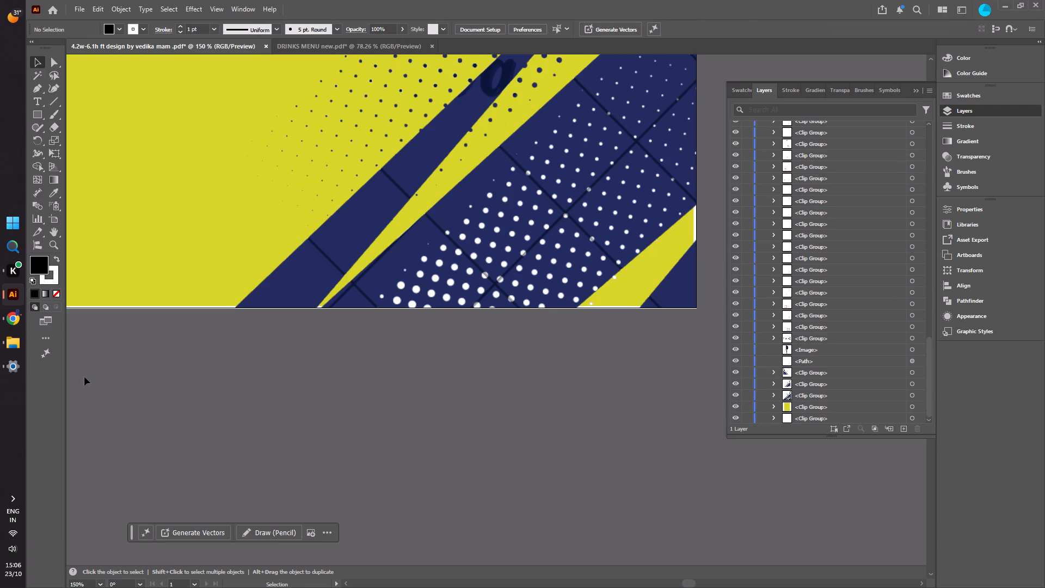
ctrl+scroll(156, 385, up, 6)
ctrl+scroll(271, 376, up, 5)
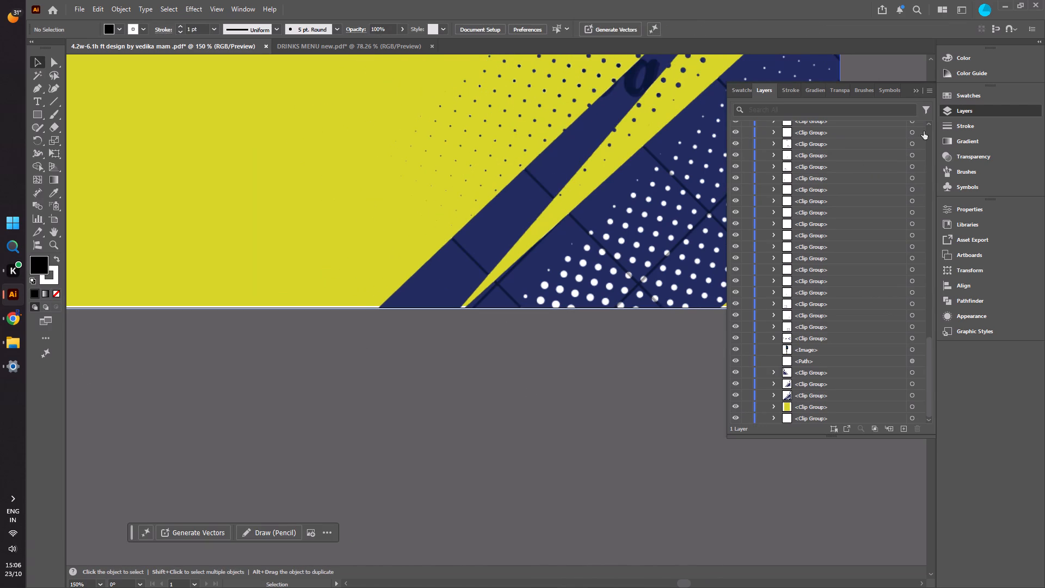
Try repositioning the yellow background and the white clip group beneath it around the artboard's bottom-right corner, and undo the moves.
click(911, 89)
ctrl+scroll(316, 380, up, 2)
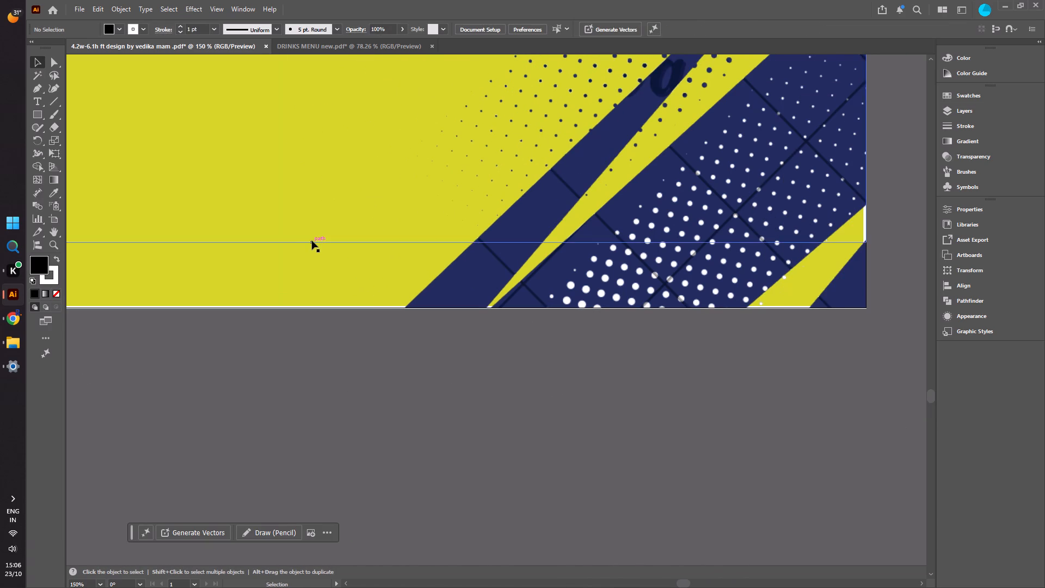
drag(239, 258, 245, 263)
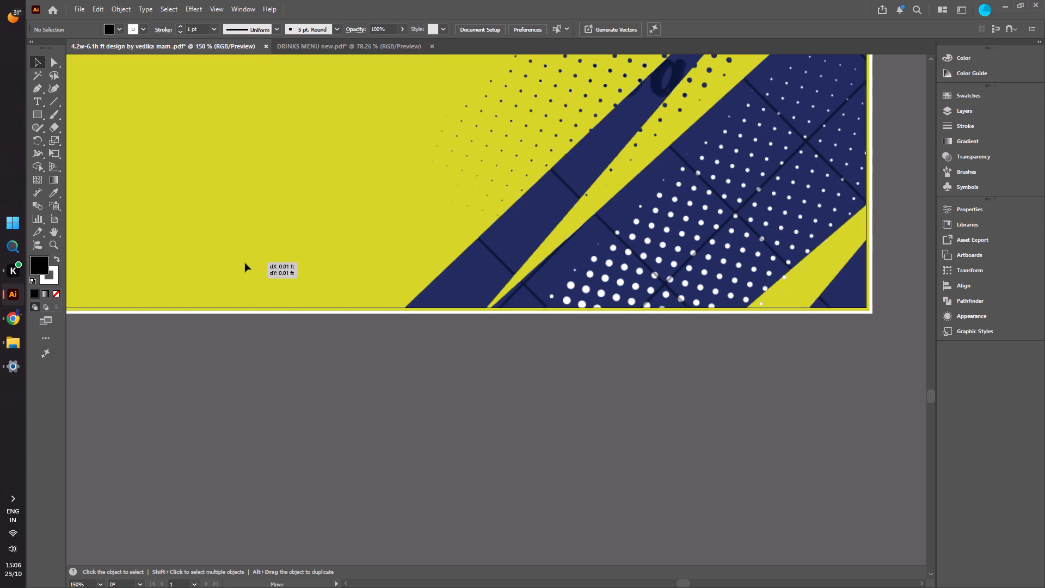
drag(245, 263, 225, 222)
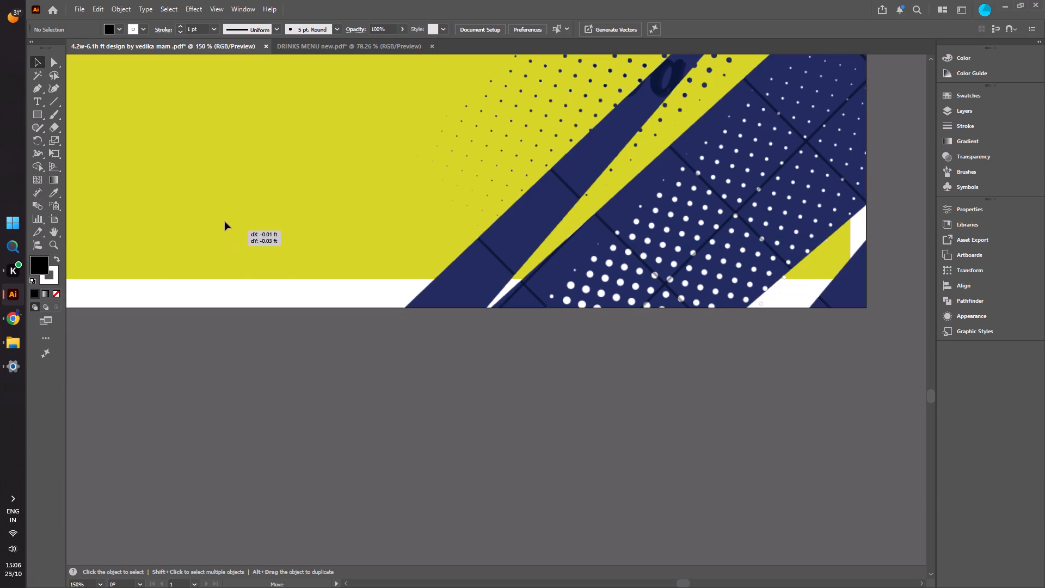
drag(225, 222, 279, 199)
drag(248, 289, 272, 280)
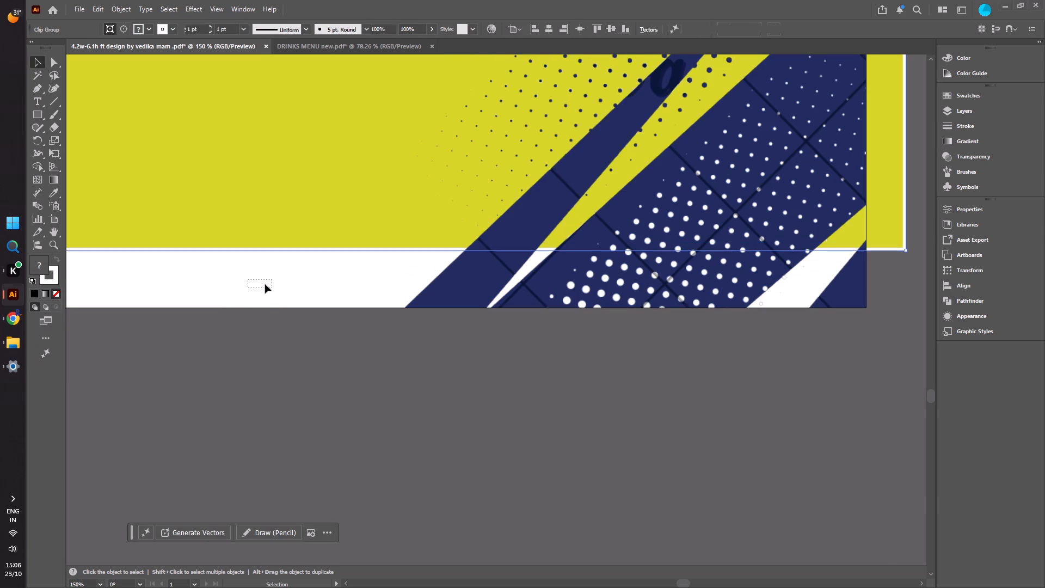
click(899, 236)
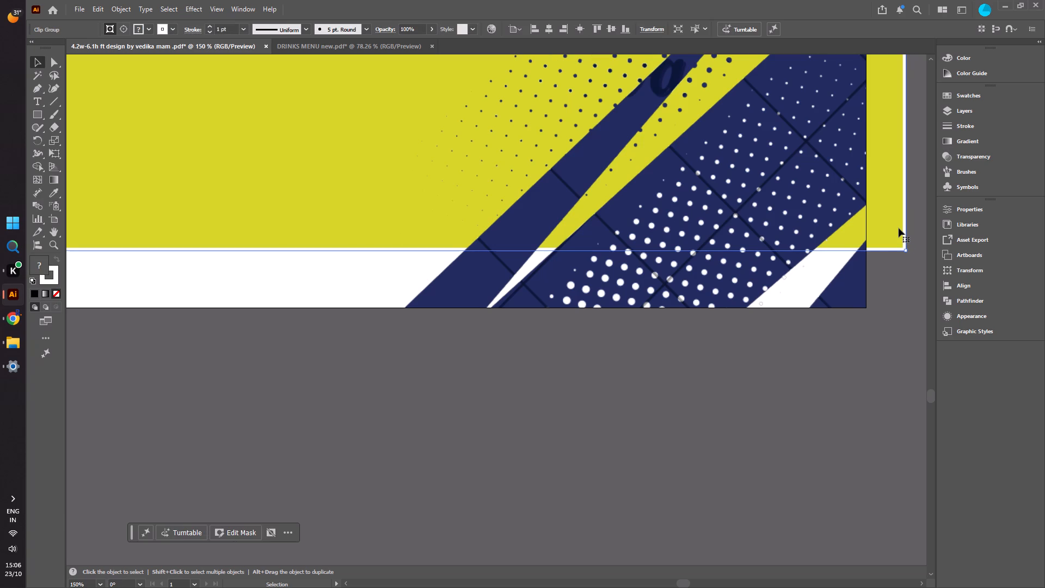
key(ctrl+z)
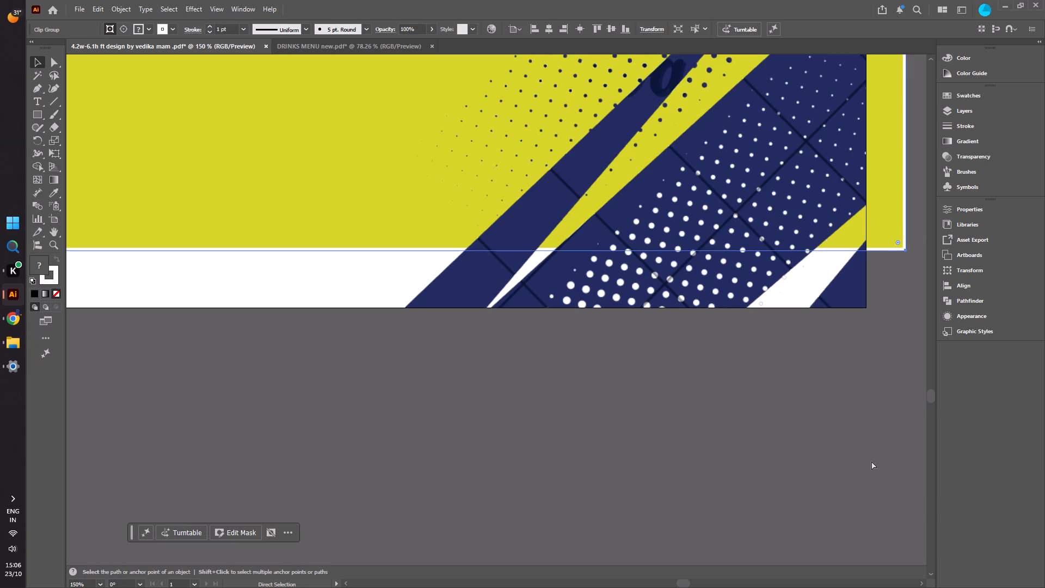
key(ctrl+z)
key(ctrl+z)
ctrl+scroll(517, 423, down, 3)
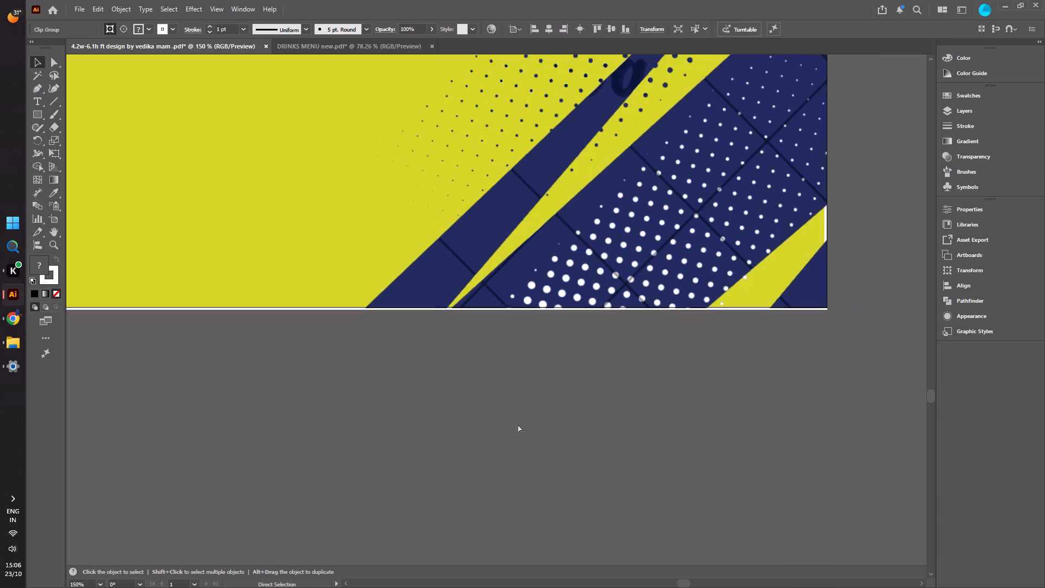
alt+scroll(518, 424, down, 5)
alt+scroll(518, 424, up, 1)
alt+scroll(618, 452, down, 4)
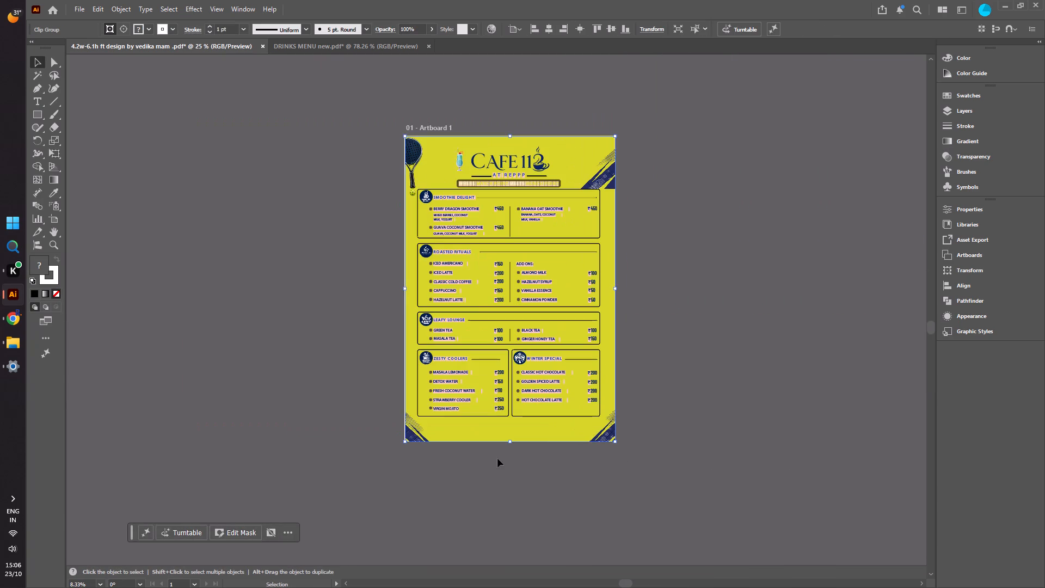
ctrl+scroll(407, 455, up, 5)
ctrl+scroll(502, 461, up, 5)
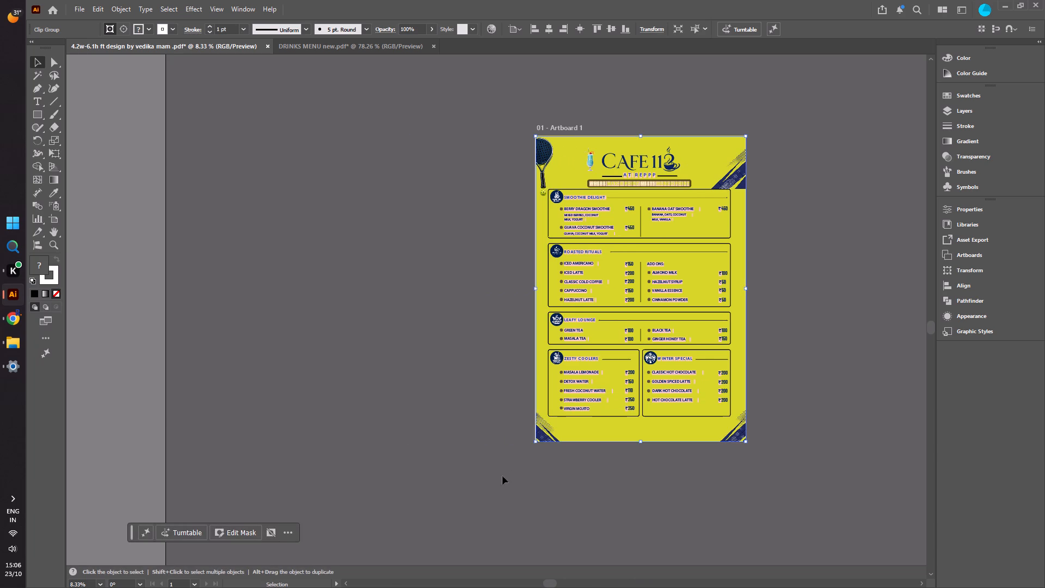
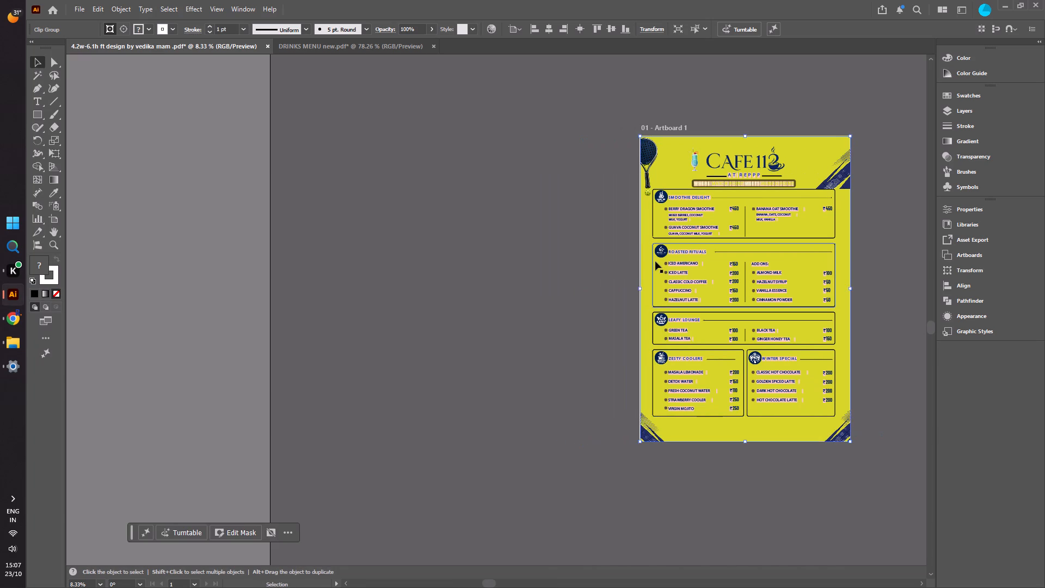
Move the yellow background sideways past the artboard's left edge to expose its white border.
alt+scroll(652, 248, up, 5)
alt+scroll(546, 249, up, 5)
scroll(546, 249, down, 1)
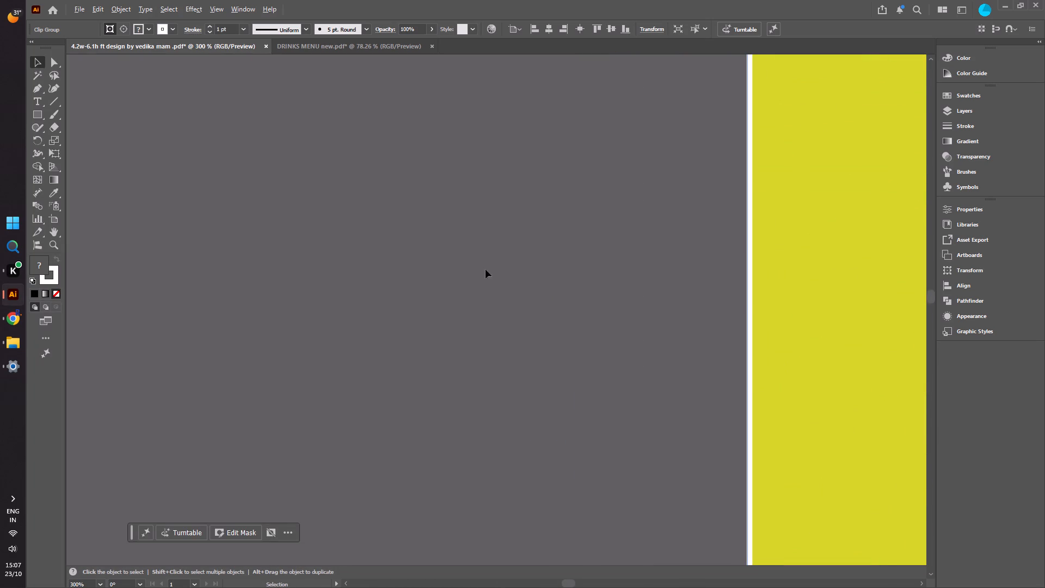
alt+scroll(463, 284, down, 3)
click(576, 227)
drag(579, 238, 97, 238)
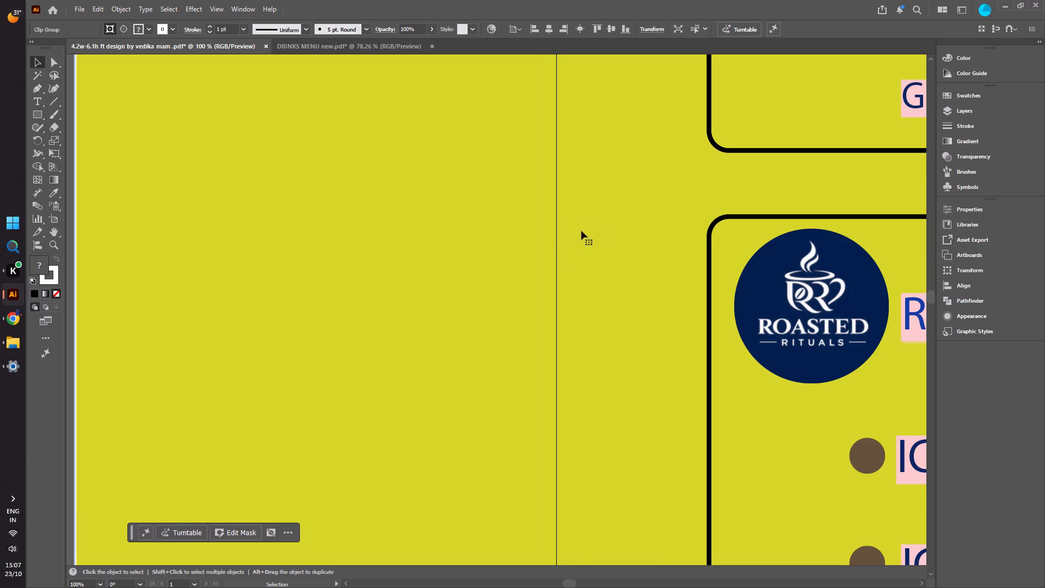
Set the yellow background's stroke to None to remove its white outline.
alt+scroll(553, 301, down, 5)
alt+scroll(488, 91, up, 4)
alt+scroll(450, 114, up, 2)
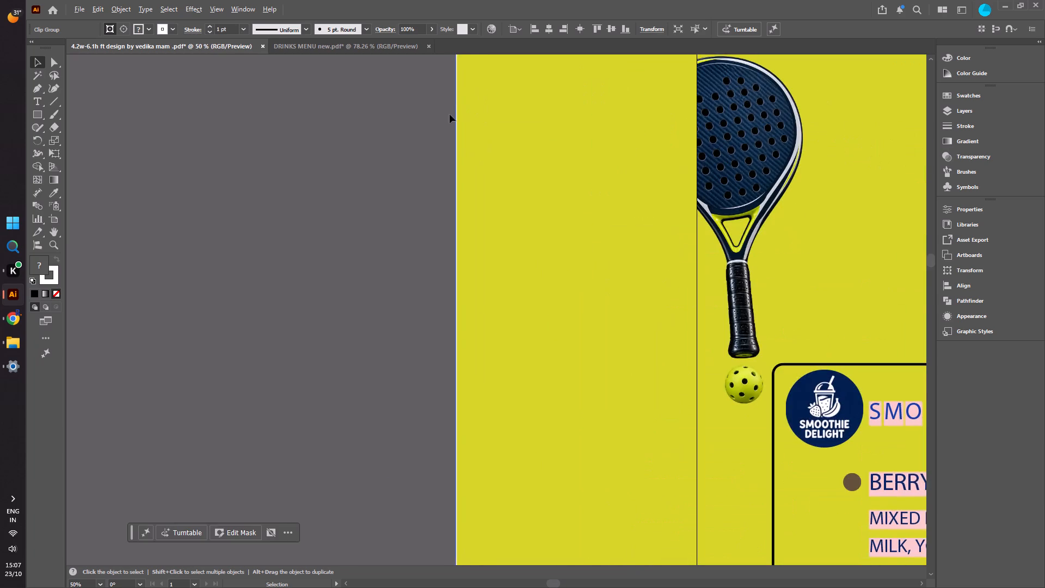
alt+scroll(450, 114, up, 2)
alt+scroll(486, 141, up, 3)
click(457, 152)
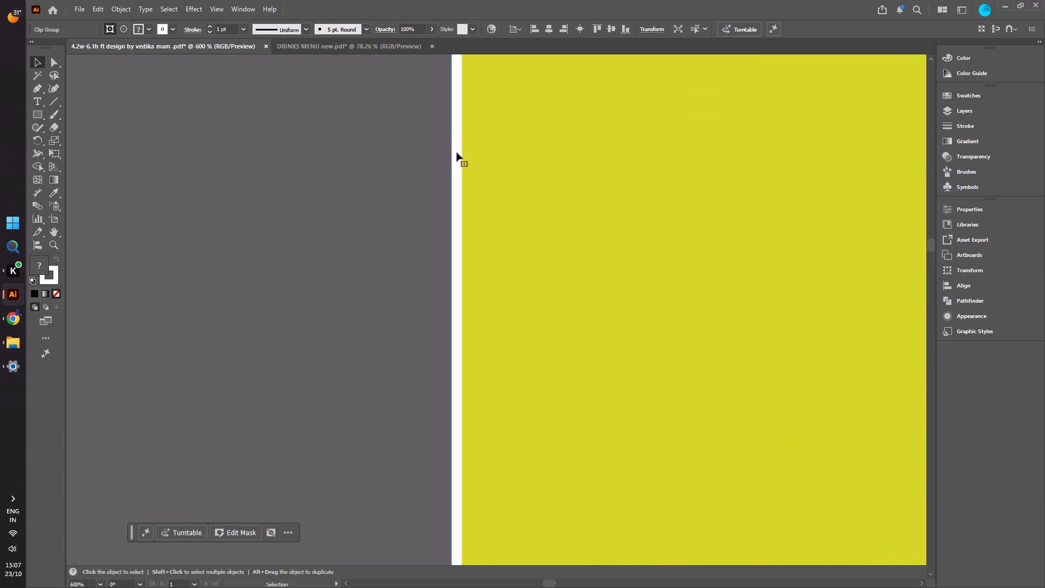
click(520, 152)
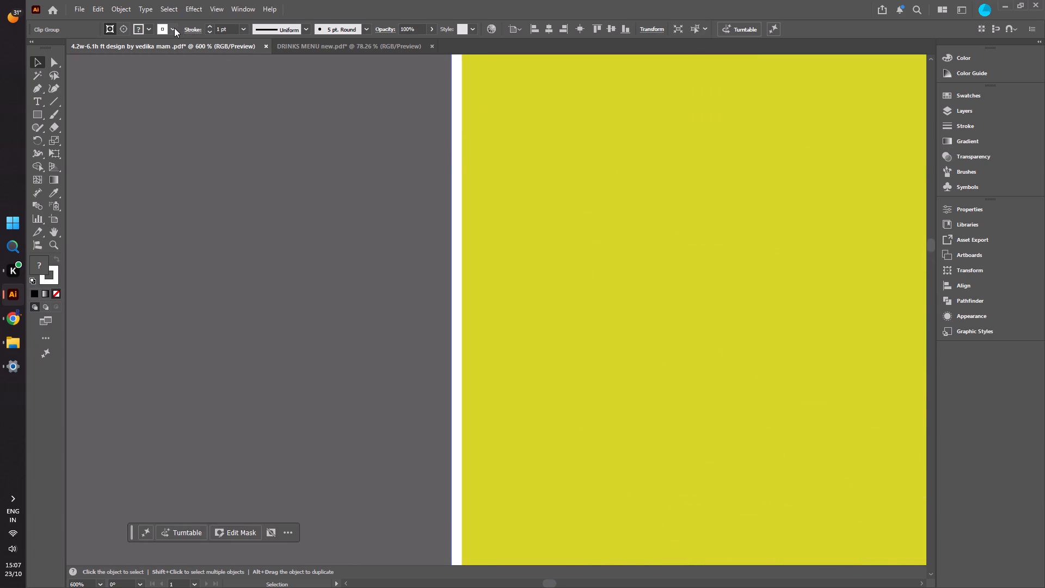
click(174, 28)
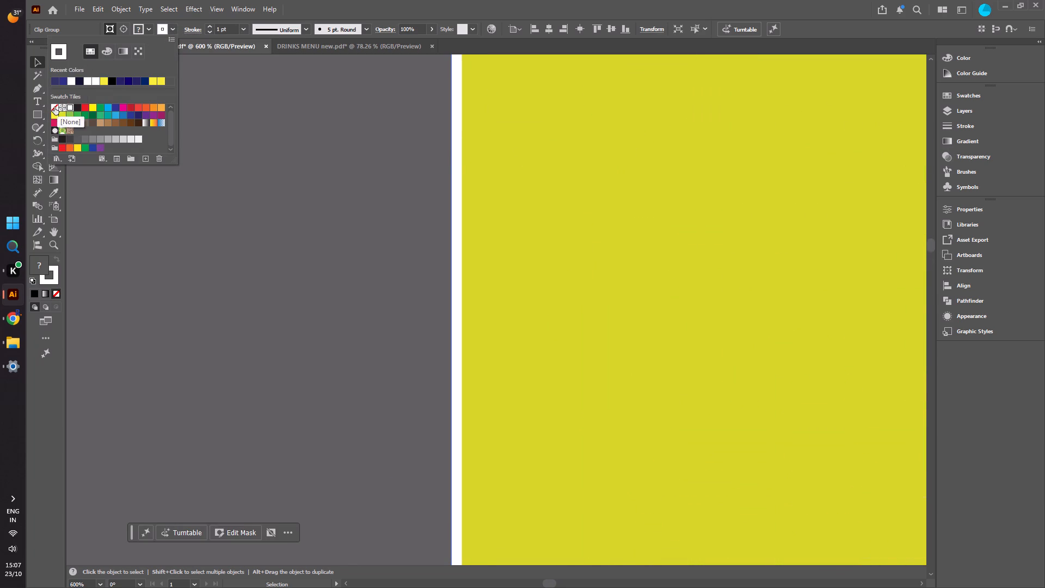
click(54, 107)
click(286, 187)
Move the yellow background back over the artboard, bringing its top edge level with the artboard's top.
alt+scroll(390, 229, down, 9)
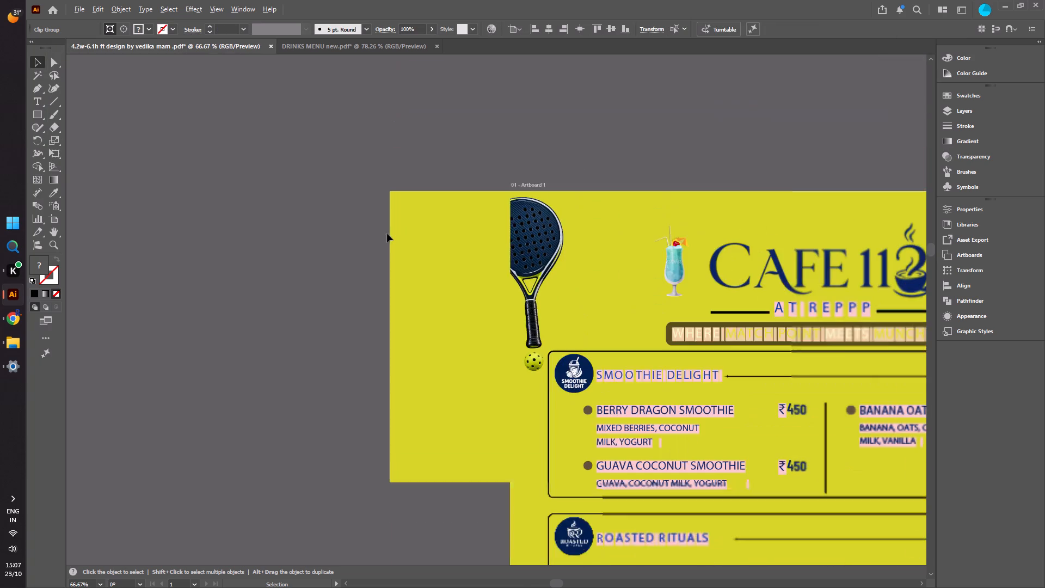
alt+scroll(387, 234, down, 4)
ctrl+scroll(404, 353, up, 3)
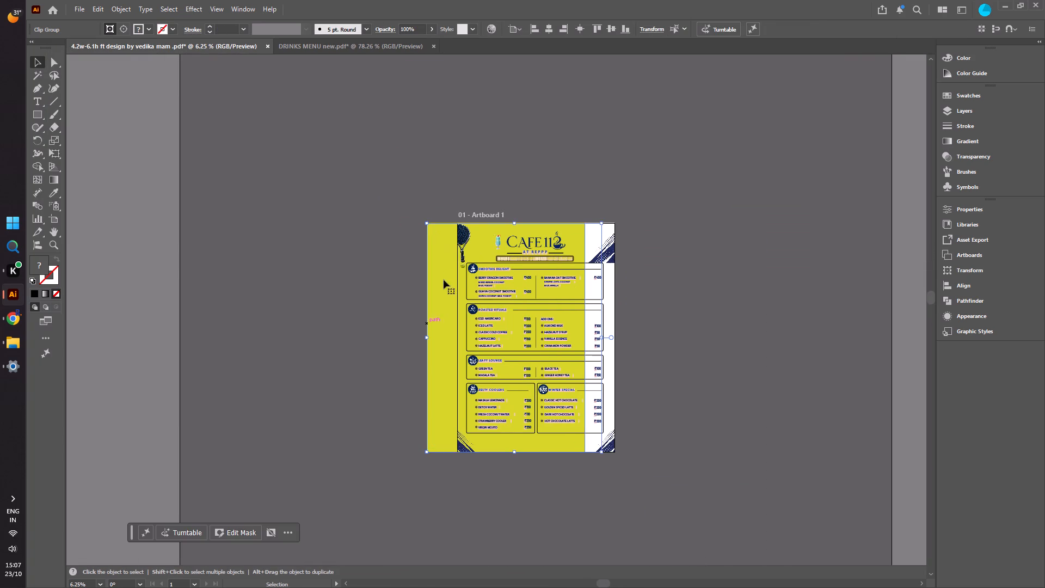
ctrl+scroll(434, 240, up, 4)
alt+scroll(535, 249, up, 2)
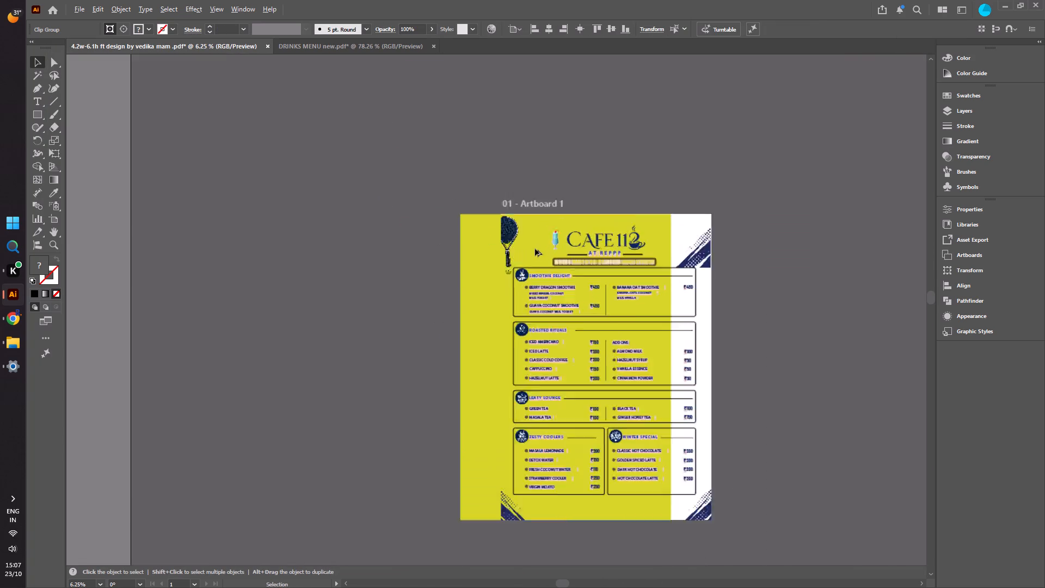
alt+scroll(535, 249, up, 4)
drag(174, 144, 409, 268)
scroll(409, 268, up, 4)
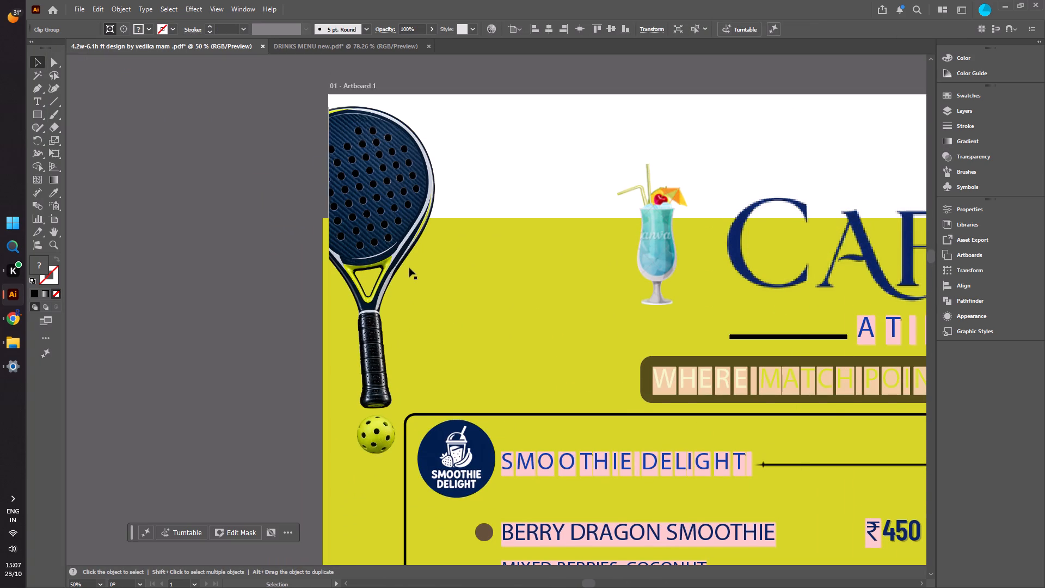
drag(515, 262, 521, 136)
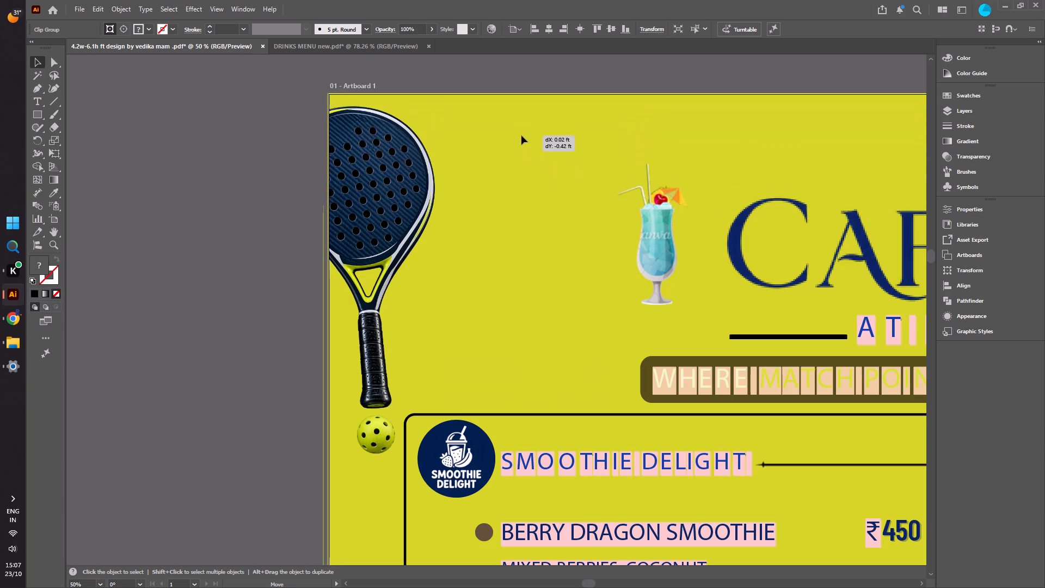
drag(521, 136, 522, 136)
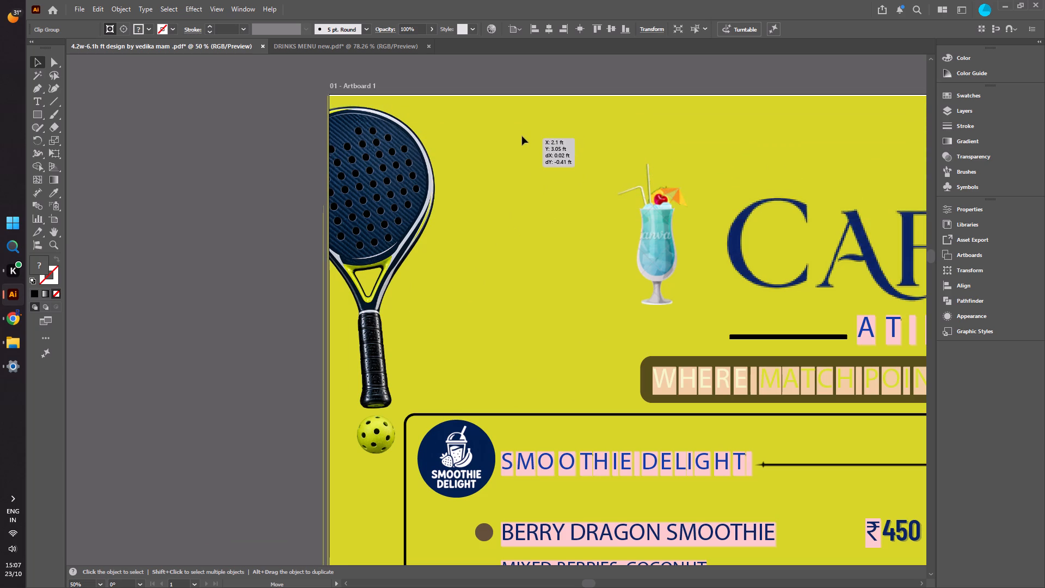
drag(522, 136, 526, 136)
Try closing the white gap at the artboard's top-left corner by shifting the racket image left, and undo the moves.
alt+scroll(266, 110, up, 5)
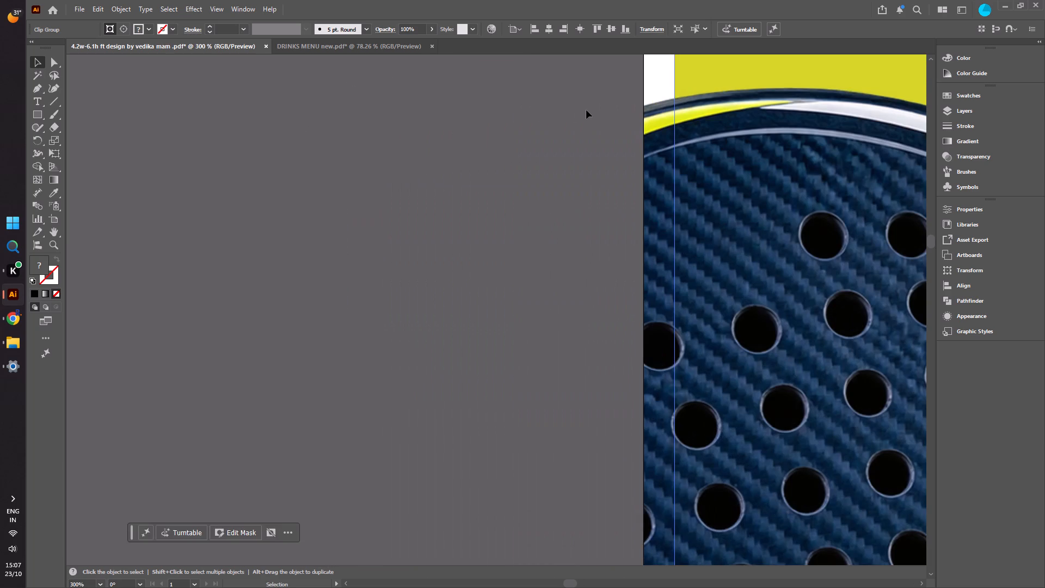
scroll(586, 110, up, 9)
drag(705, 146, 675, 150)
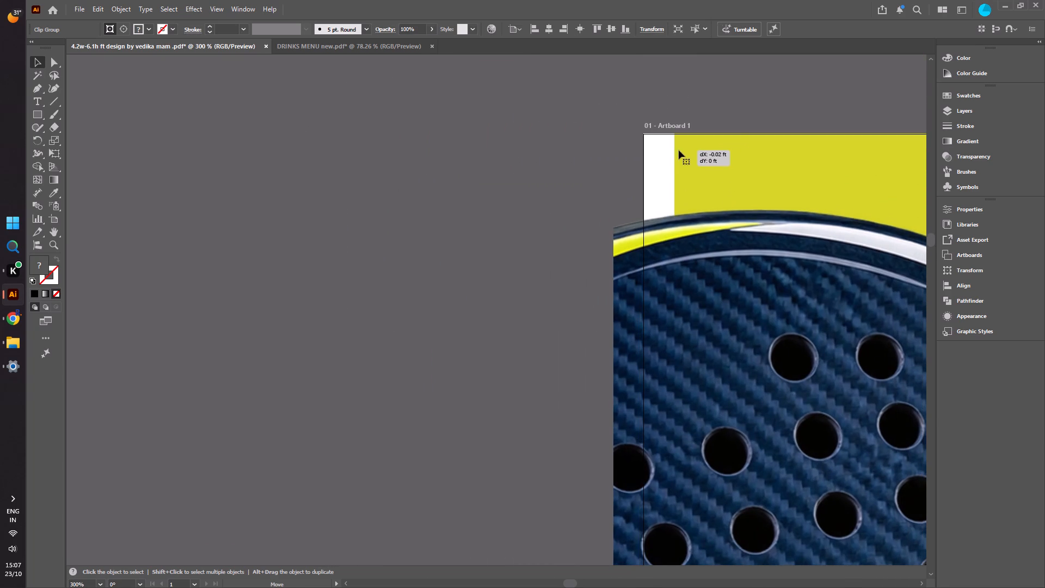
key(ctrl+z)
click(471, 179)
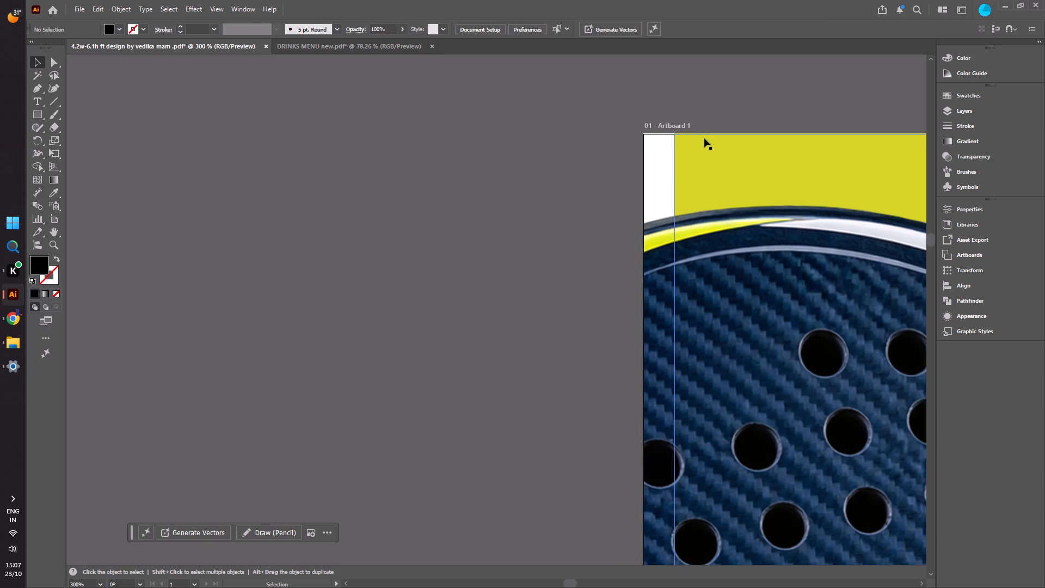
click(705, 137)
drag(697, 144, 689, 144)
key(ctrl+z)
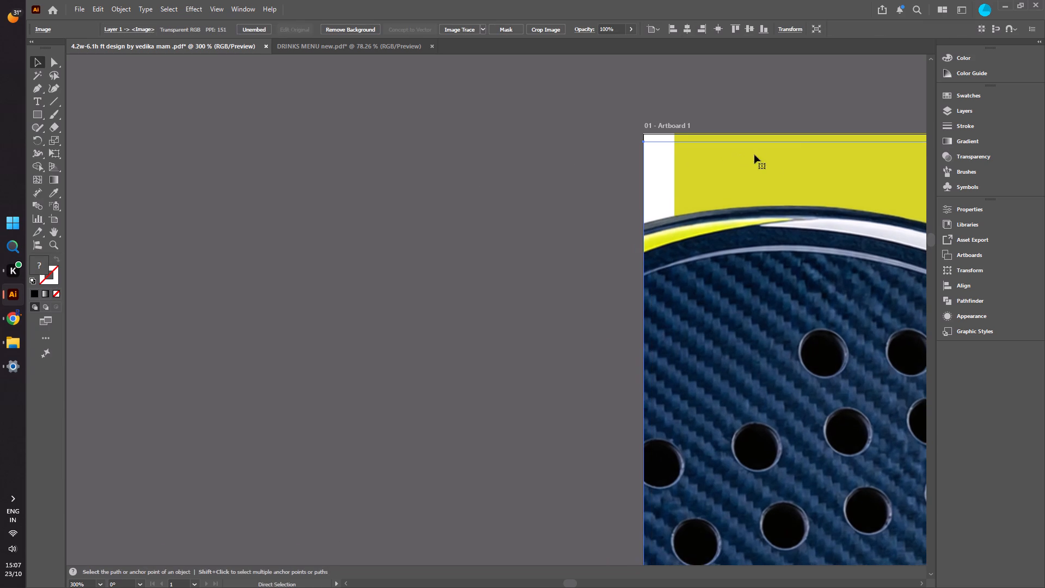
Move the yellow background flush with the artboard's left and top edges, at X 2.1 ft and Y 3.05 ft.
click(790, 137)
drag(778, 138, 754, 139)
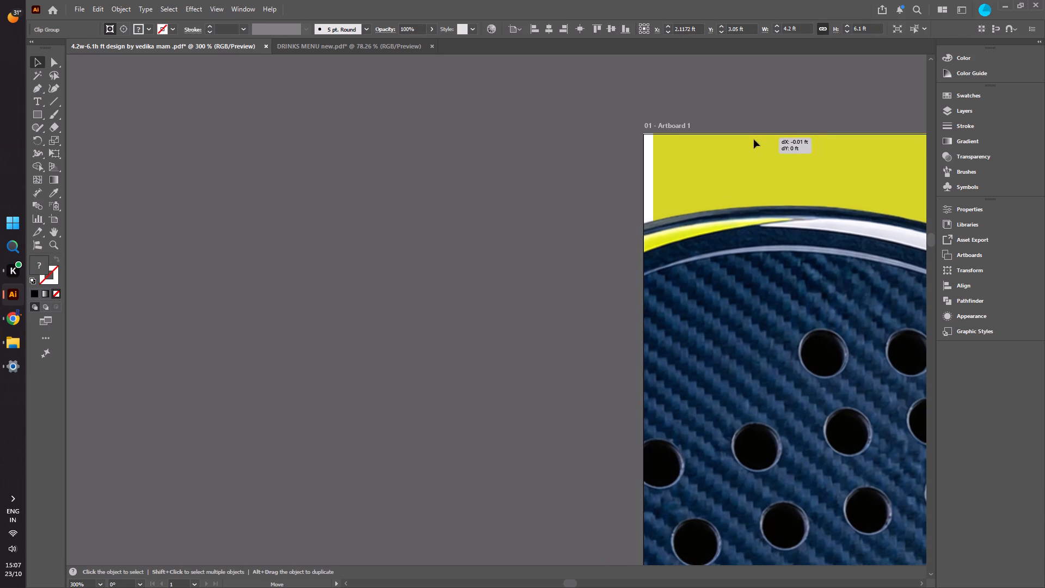
drag(754, 139, 748, 138)
Nudge the bottom-left corner graphic left to X 0.3447 ft to cover the thin yellow strip along the artboard's edge.
ctrl+scroll(568, 197, down, 8)
alt+scroll(568, 198, down, 4)
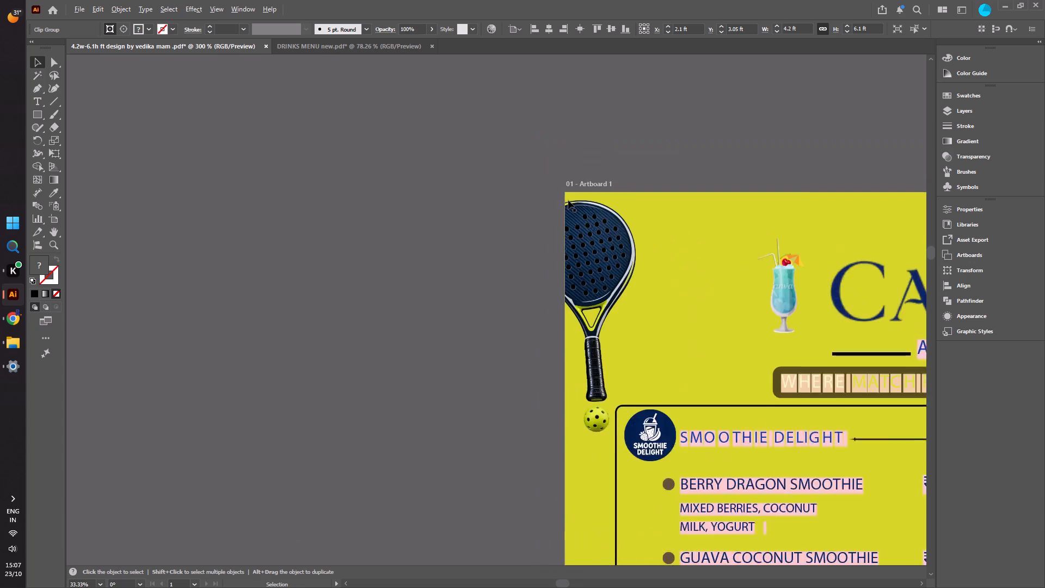
alt+scroll(568, 200, down, 11)
alt+scroll(566, 321, up, 5)
alt+scroll(600, 291, up, 3)
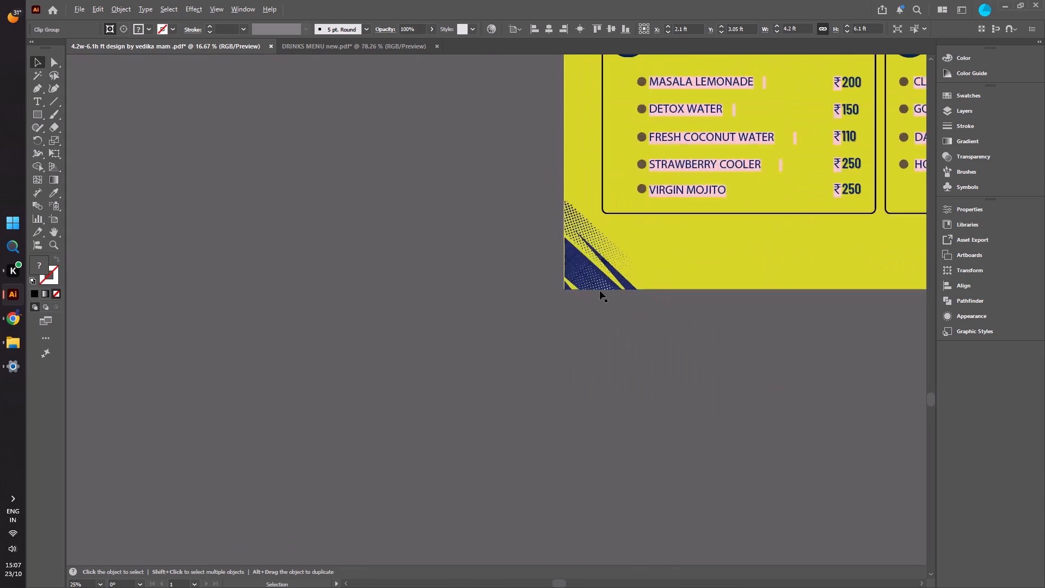
alt+scroll(600, 291, up, 2)
alt+scroll(490, 284, up, 4)
alt+scroll(371, 300, up, 3)
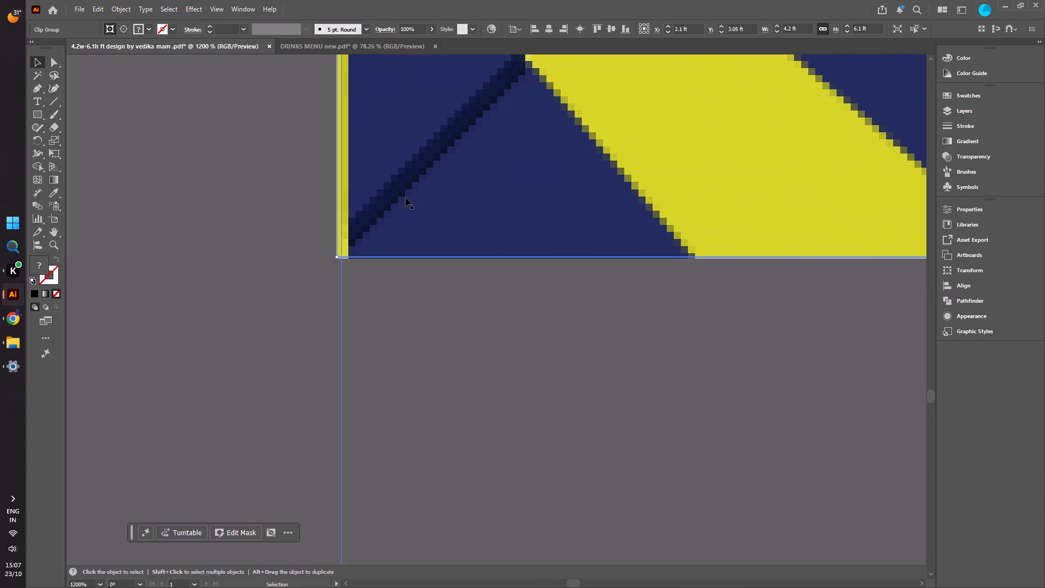
alt+scroll(308, 268, up, 6)
scroll(308, 268, down, 1)
scroll(431, 274, up, 5)
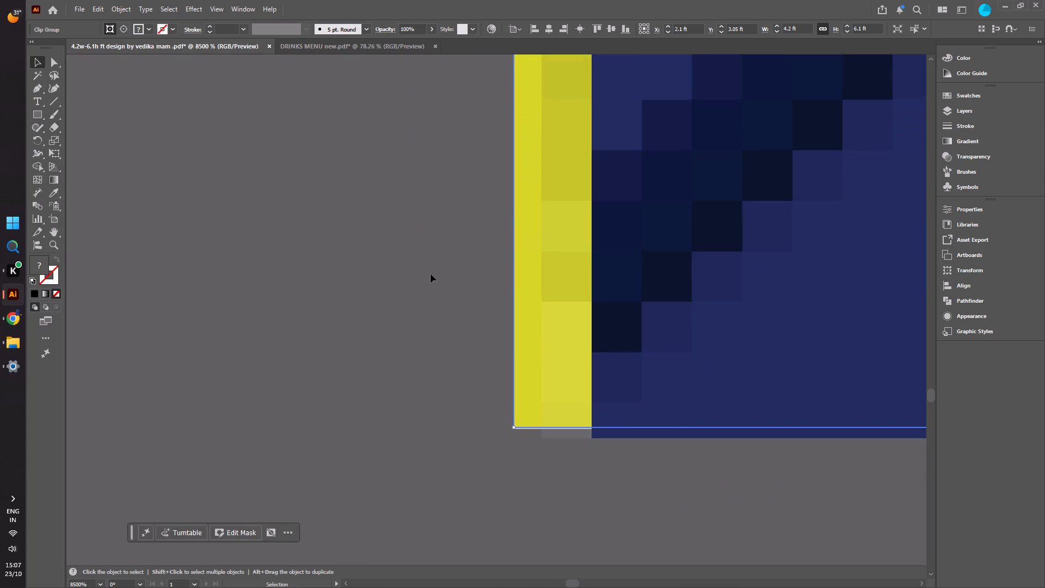
alt+scroll(405, 377, down, 8)
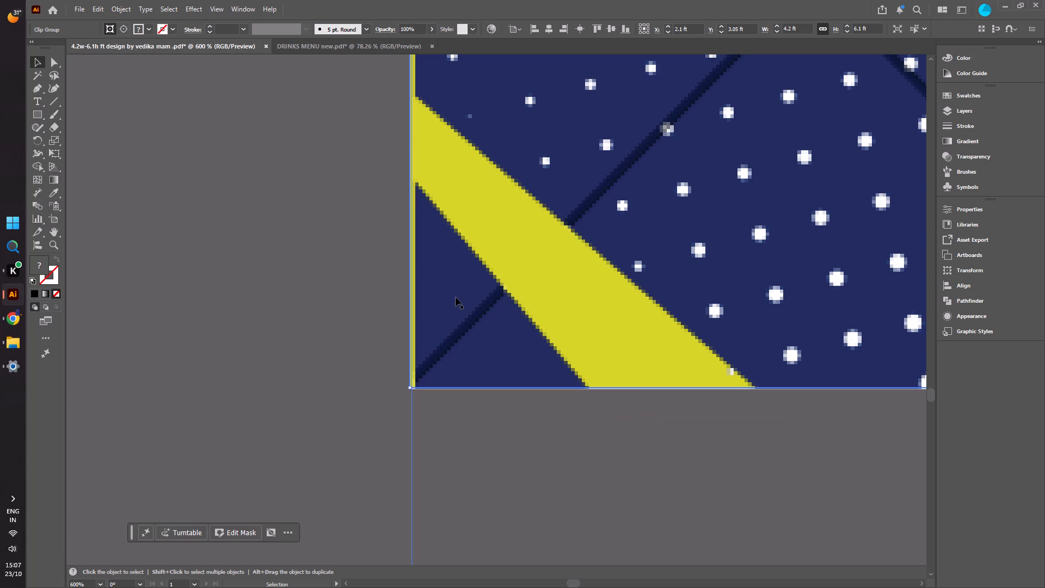
click(459, 278)
key(Left)
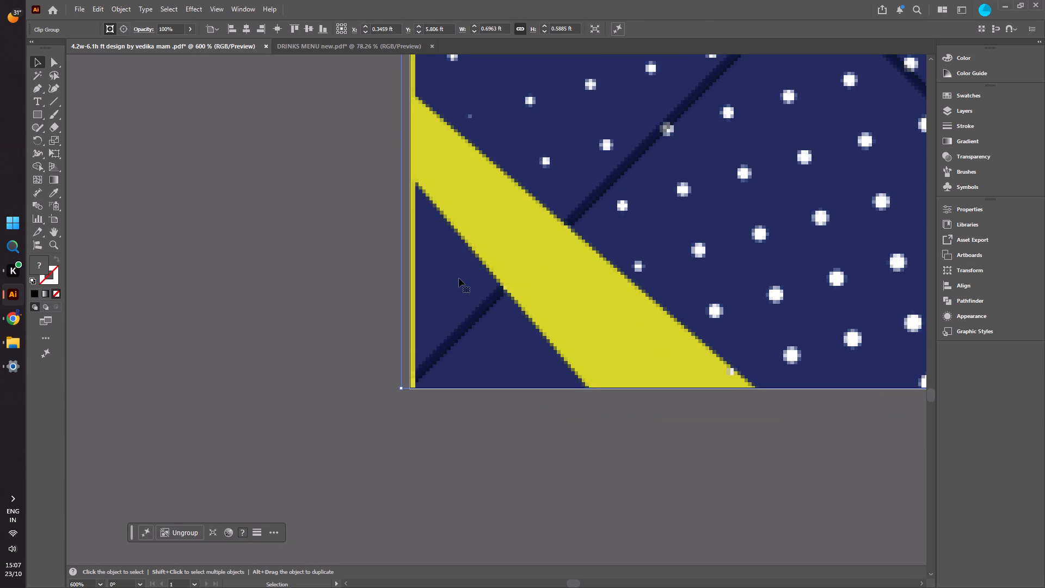
key(Left)
key(Right)
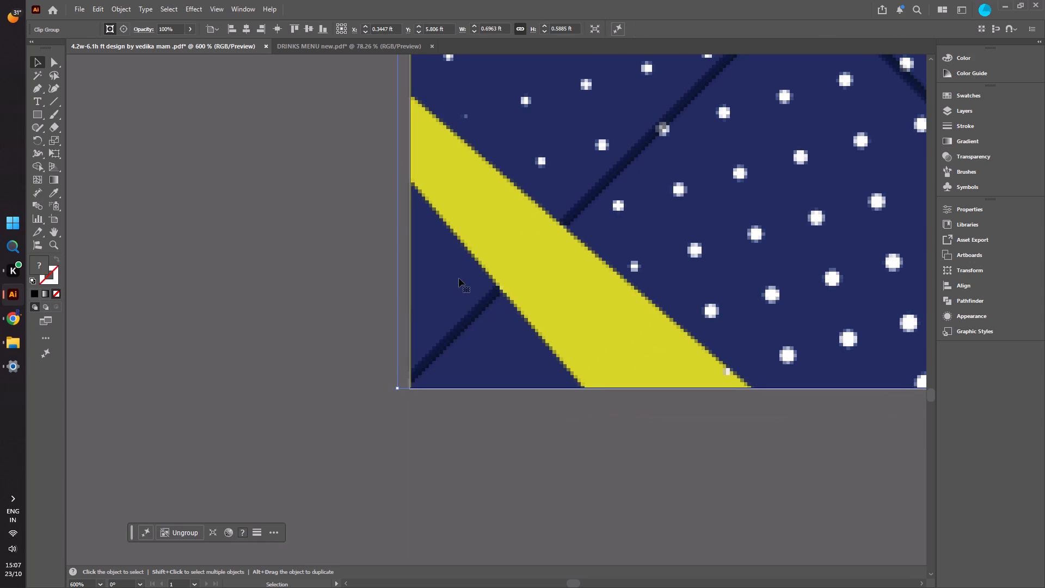
Nudge the top-right corner graphic right to X 3.8522 ft to cover the yellow strip at the artboard's edge, and clear the selection.
alt+scroll(435, 297, down, 13)
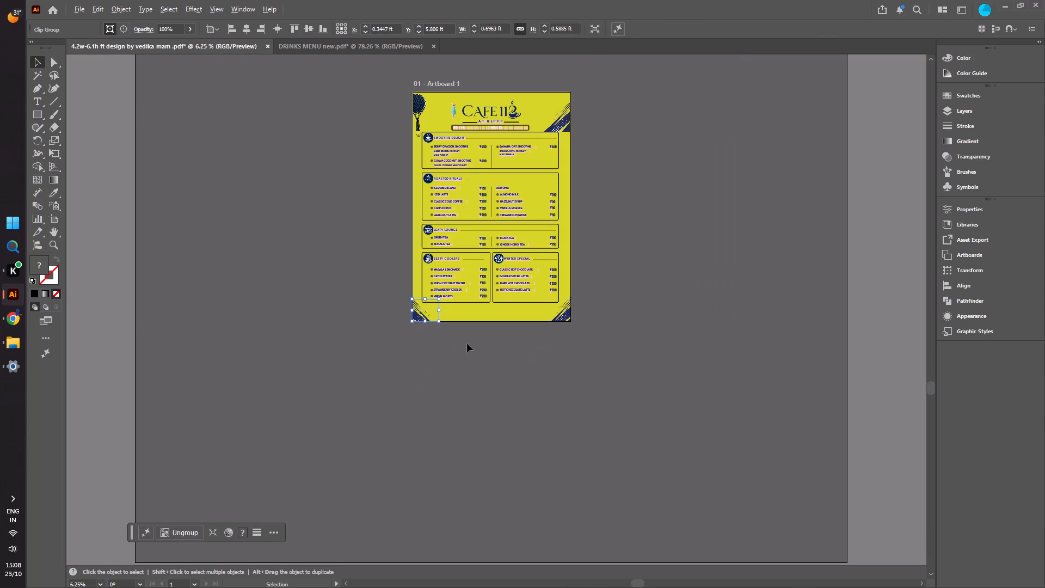
scroll(564, 327, up, 4)
alt+scroll(566, 392, up, 5)
alt+scroll(569, 315, up, 4)
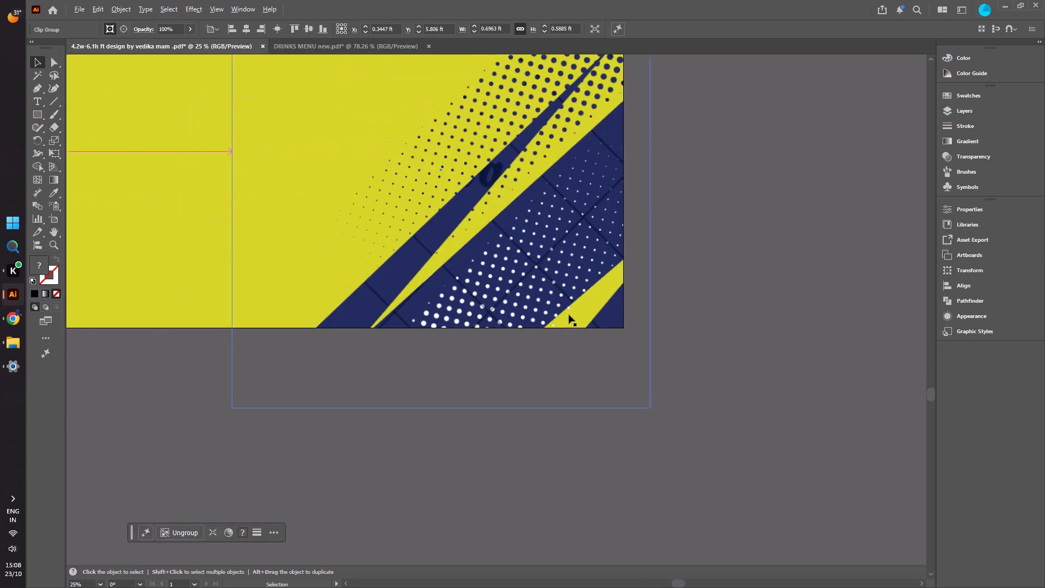
alt+scroll(580, 324, up, 4)
alt+scroll(580, 327, down, 11)
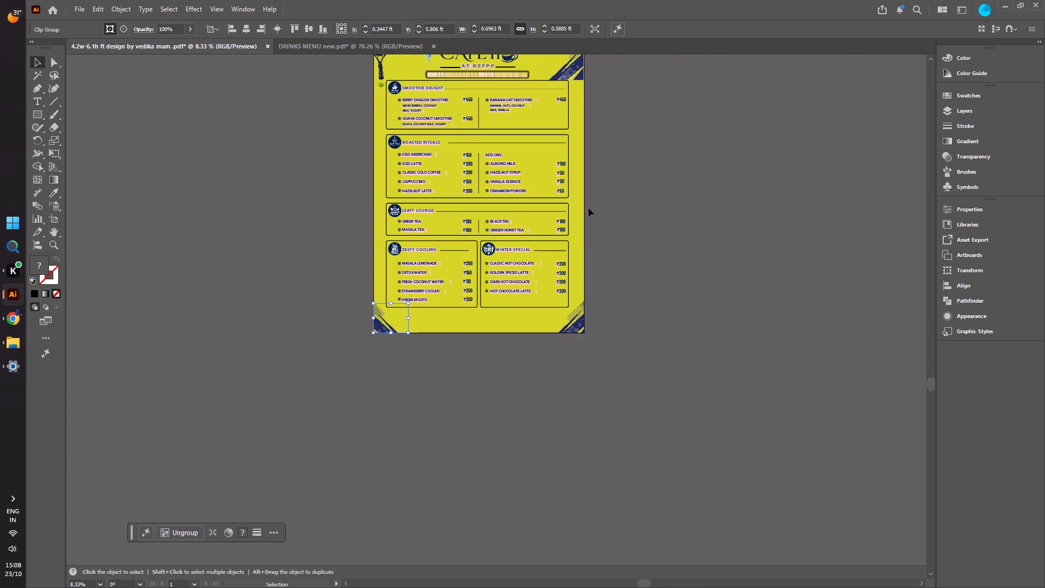
scroll(556, 63, up, 4)
alt+scroll(597, 127, up, 5)
alt+scroll(552, 126, up, 4)
scroll(539, 134, up, 3)
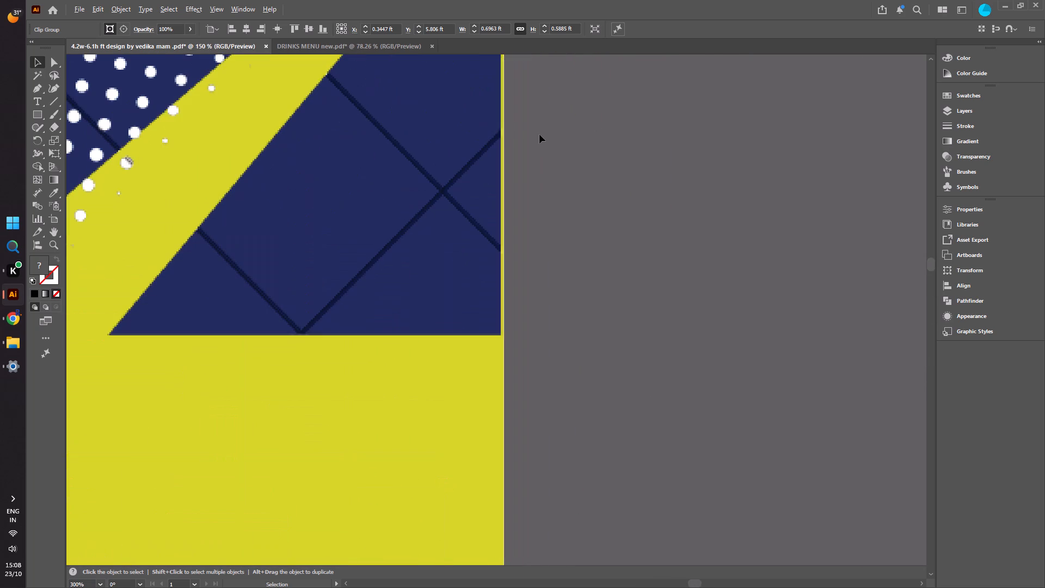
click(435, 201)
key(Right)
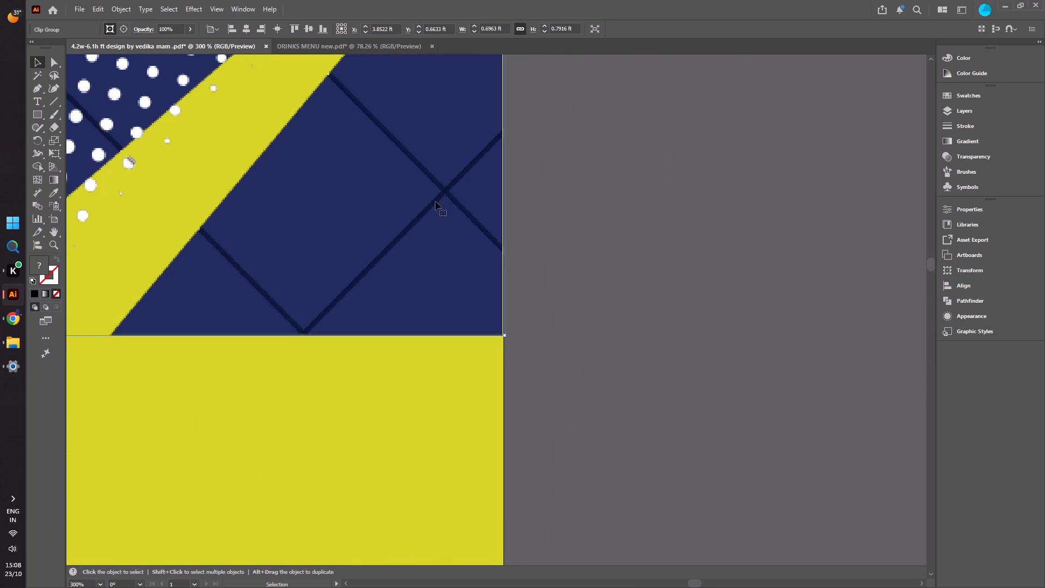
key(Right)
key(Left)
alt+scroll(677, 297, down, 4)
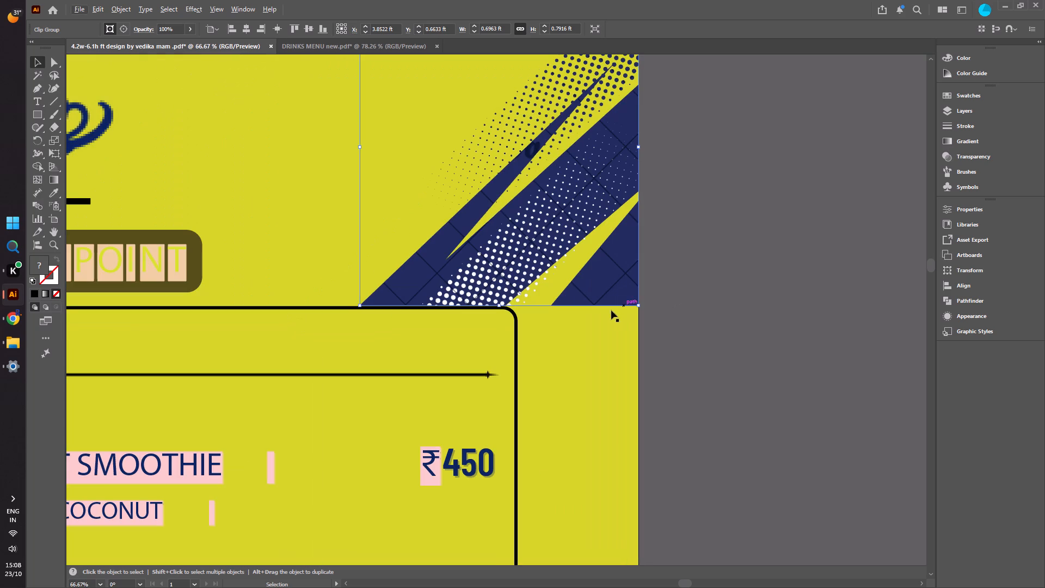
click(705, 314)
Review the poster from the Cafe 112 header down to the bottom corner graphics.
alt+scroll(705, 314, down, 4)
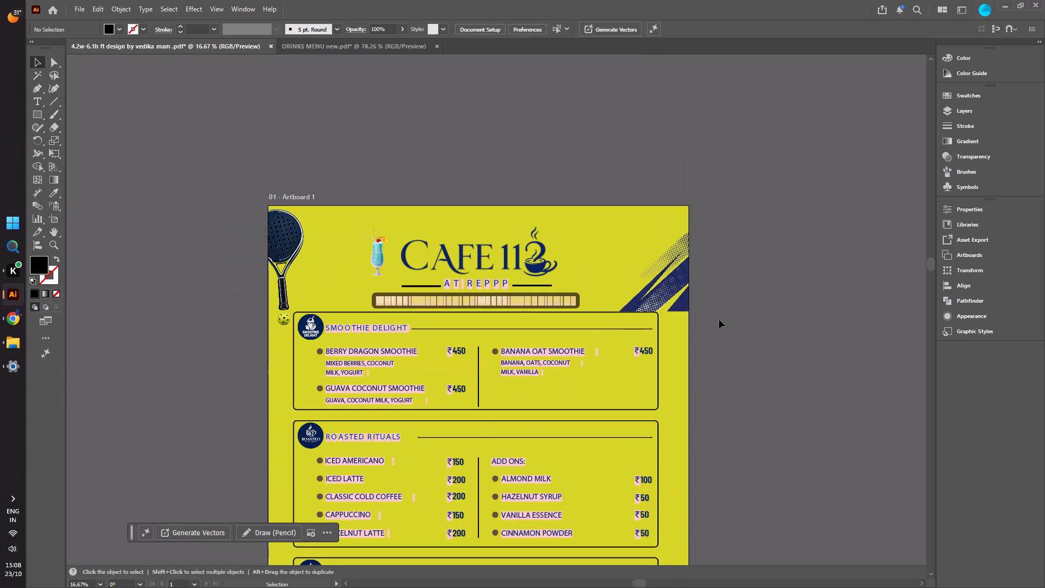
scroll(680, 326, down, 7)
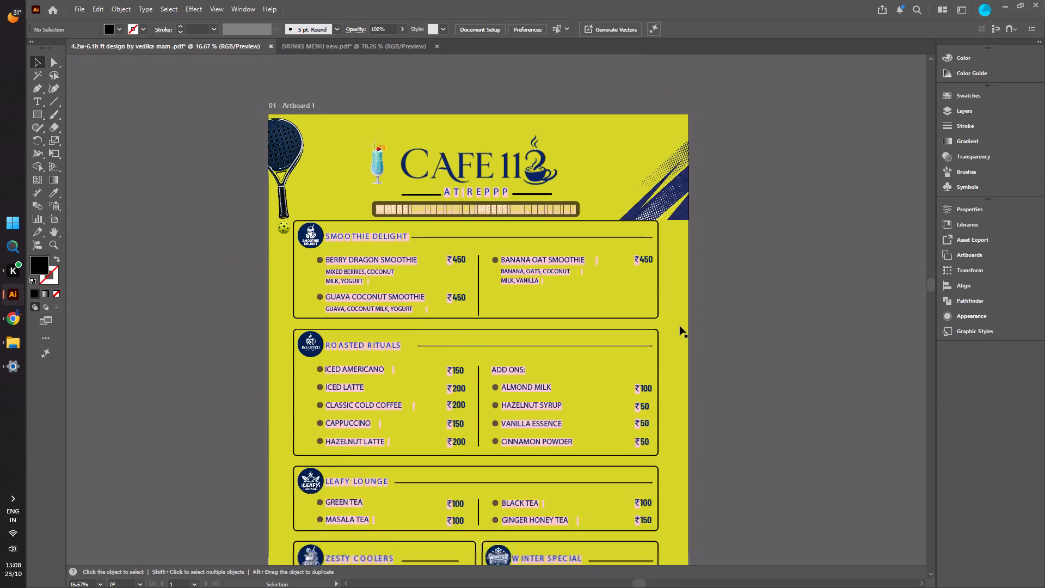
scroll(680, 326, down, 20)
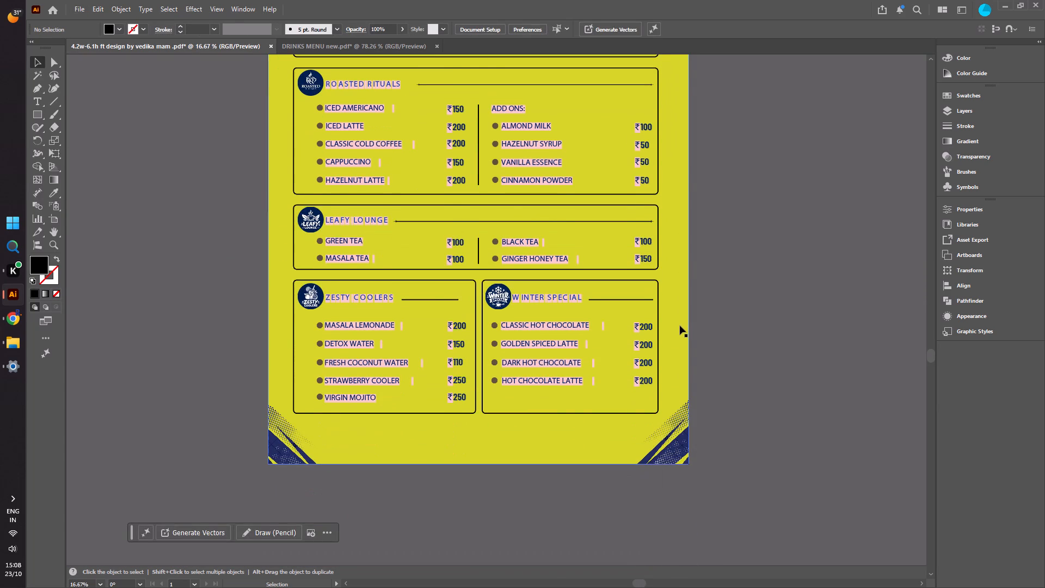
scroll(678, 326, up, 4)
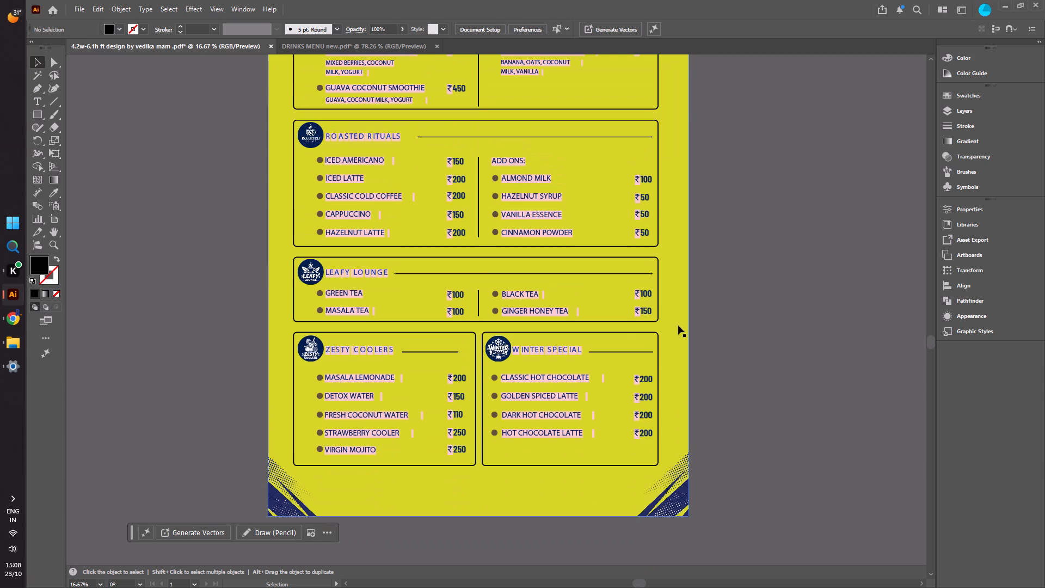
Check the poster from the bottom corner graphics back up to the Cafe 112 header.
scroll(678, 326, up, 9)
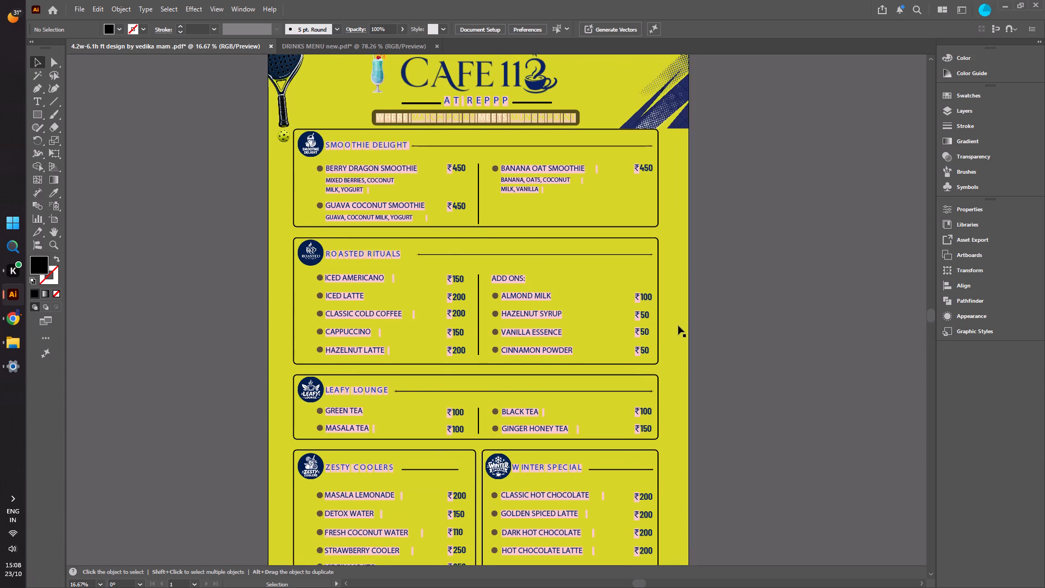
scroll(678, 326, up, 3)
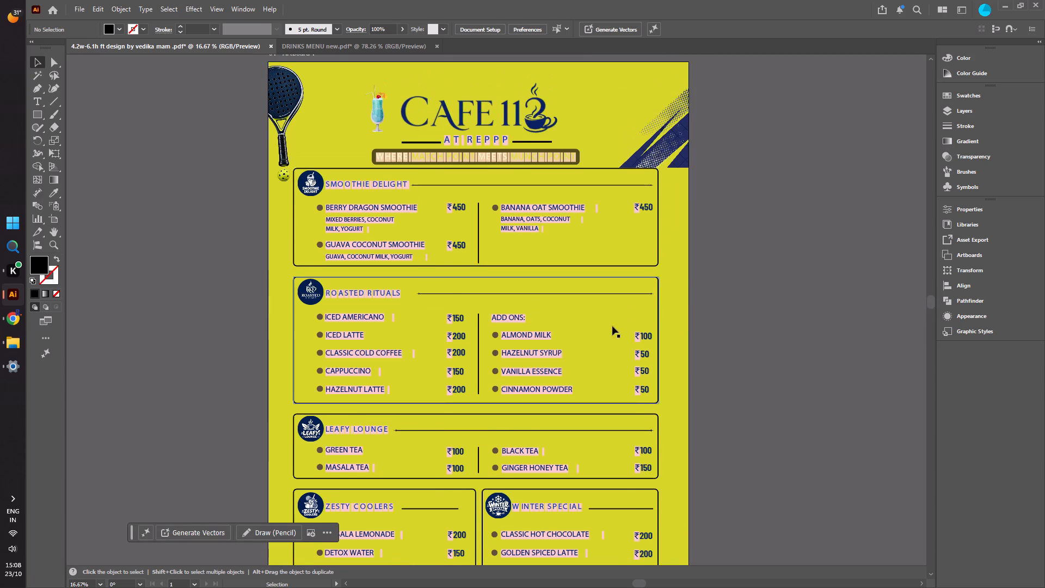
scroll(592, 329, up, 2)
click(132, 249)
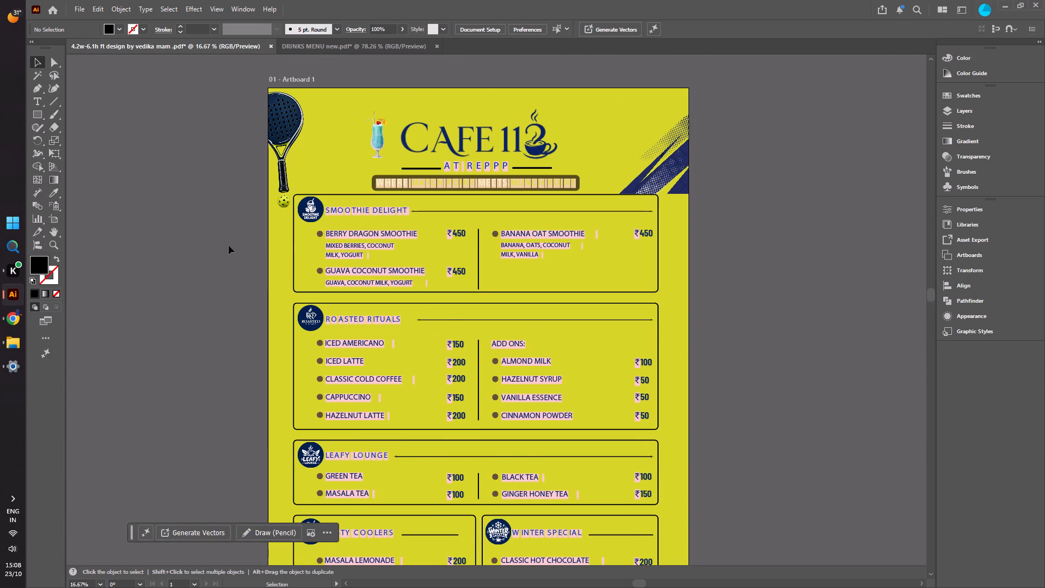
click(361, 235)
click(212, 248)
Start saving the poster under a new name in the Desktop folder as an Adobe PDF.
click(79, 7)
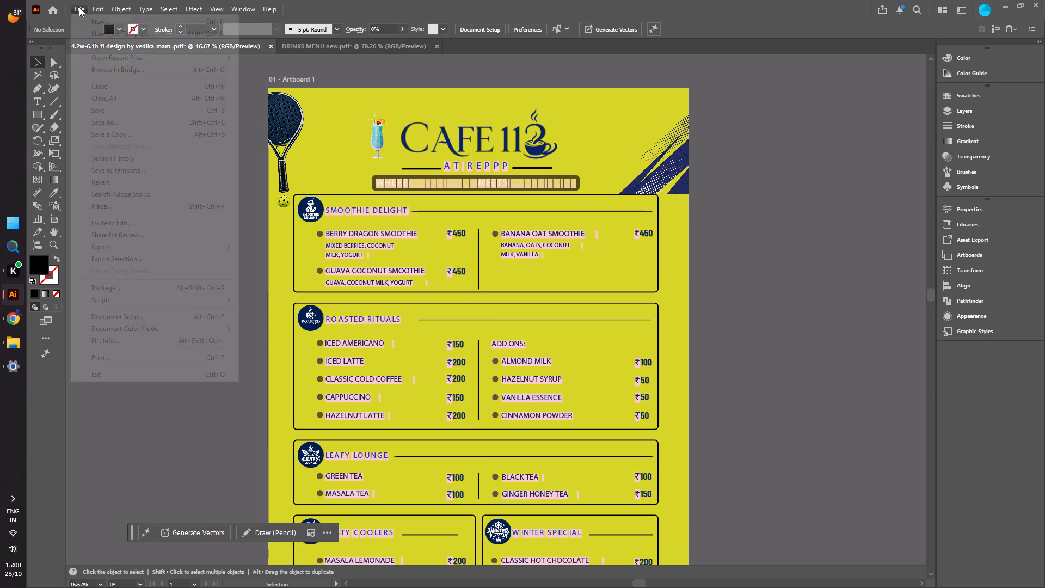
click(125, 246)
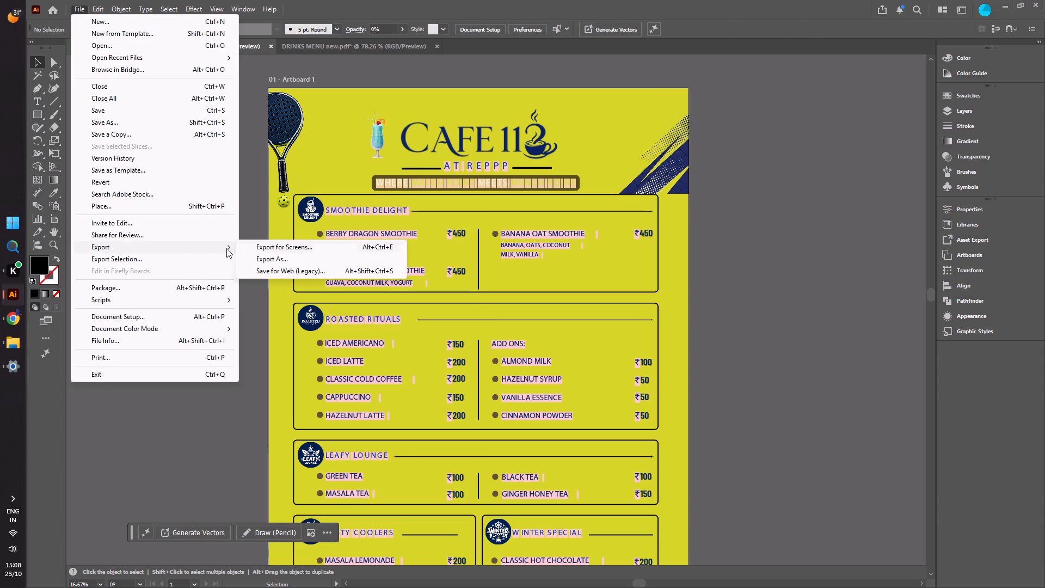
click(134, 122)
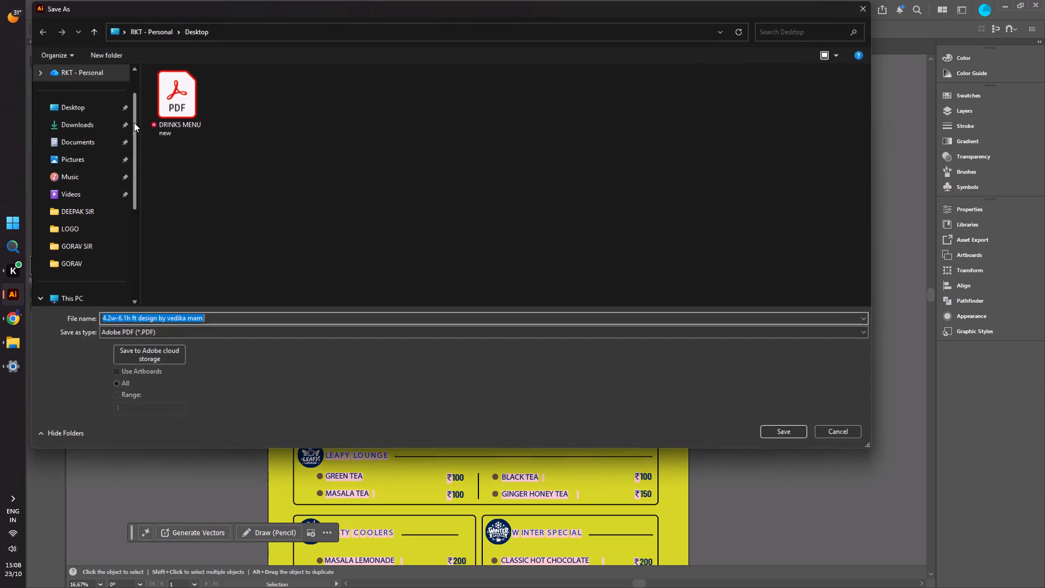
click(78, 112)
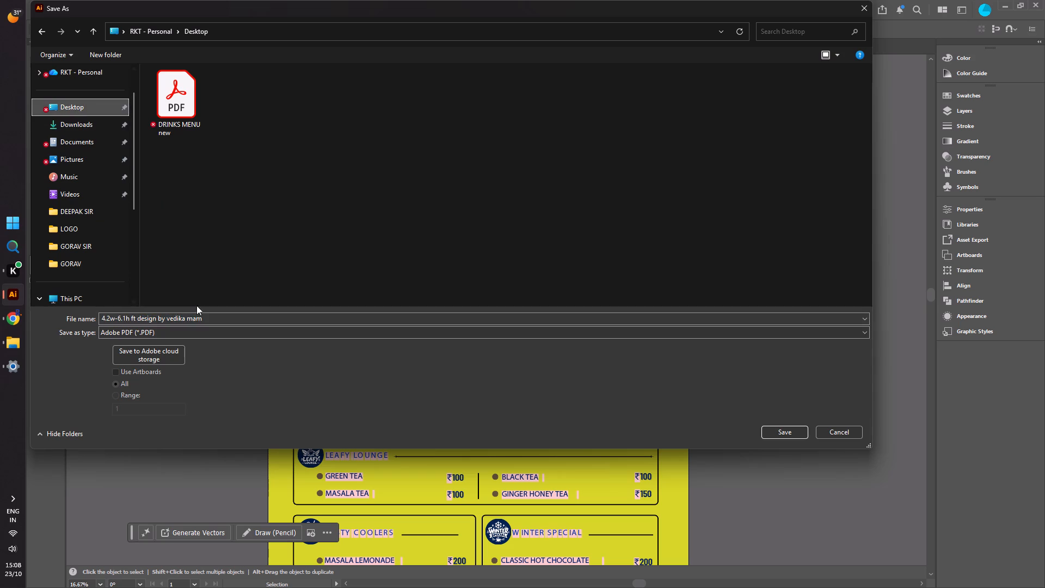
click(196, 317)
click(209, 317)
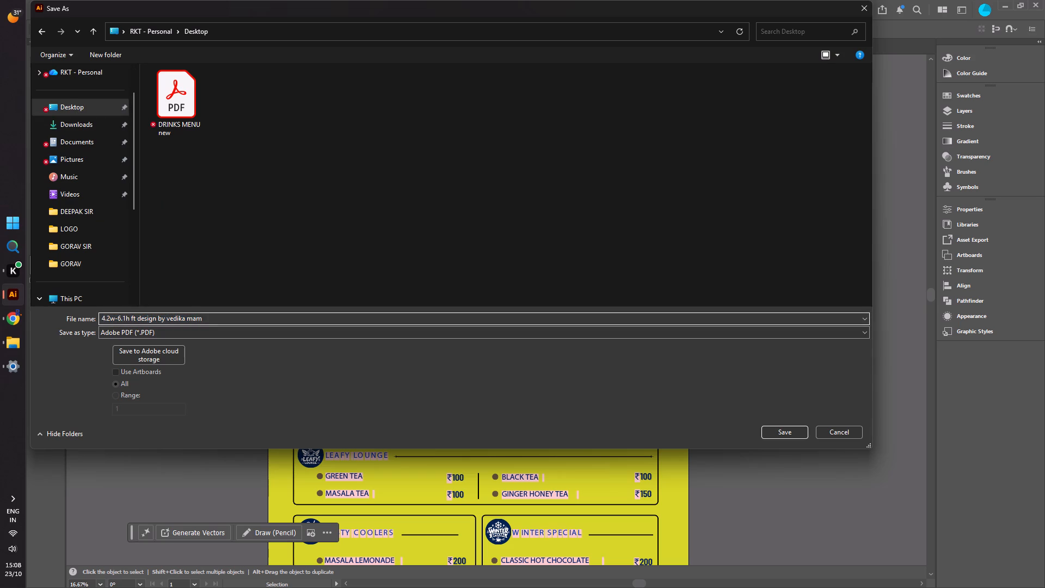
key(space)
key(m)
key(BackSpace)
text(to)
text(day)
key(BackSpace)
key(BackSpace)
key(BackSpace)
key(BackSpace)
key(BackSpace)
Insert 2 after "design" in the file name and save the PDF with the High Quality Print preset.
click(156, 320)
key(space)
text(2)
key(space)
click(771, 430)
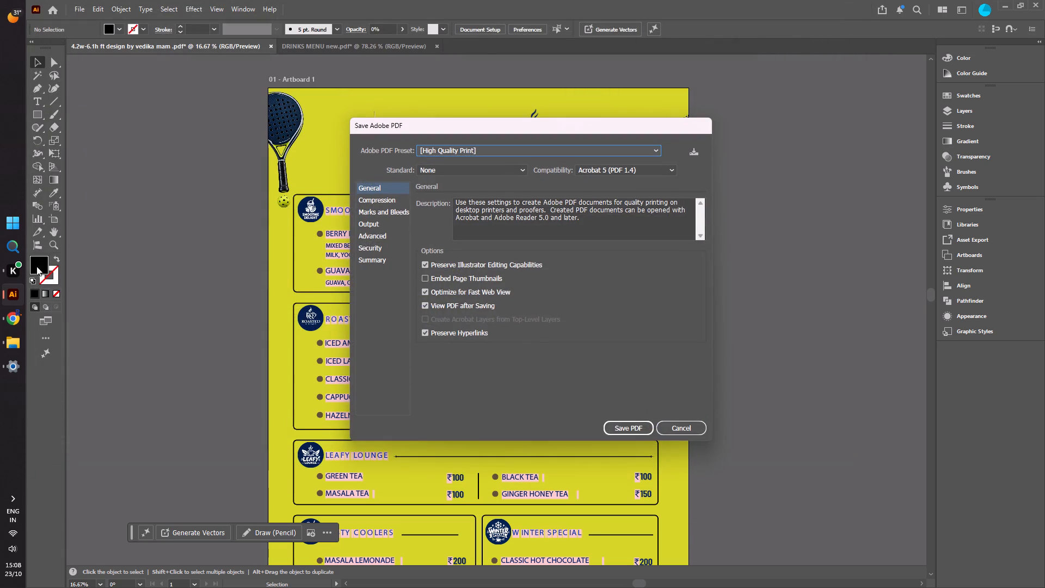
click(640, 428)
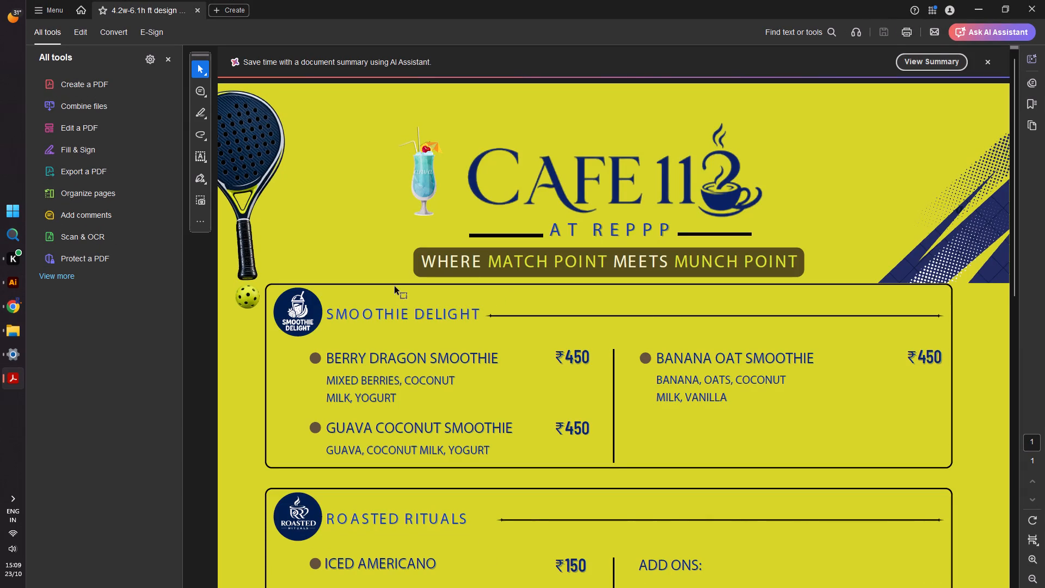
Switch back to Illustrator and save the poster to the Desktop as an Adobe Illustrator (AI) file under the same name.
click(12, 284)
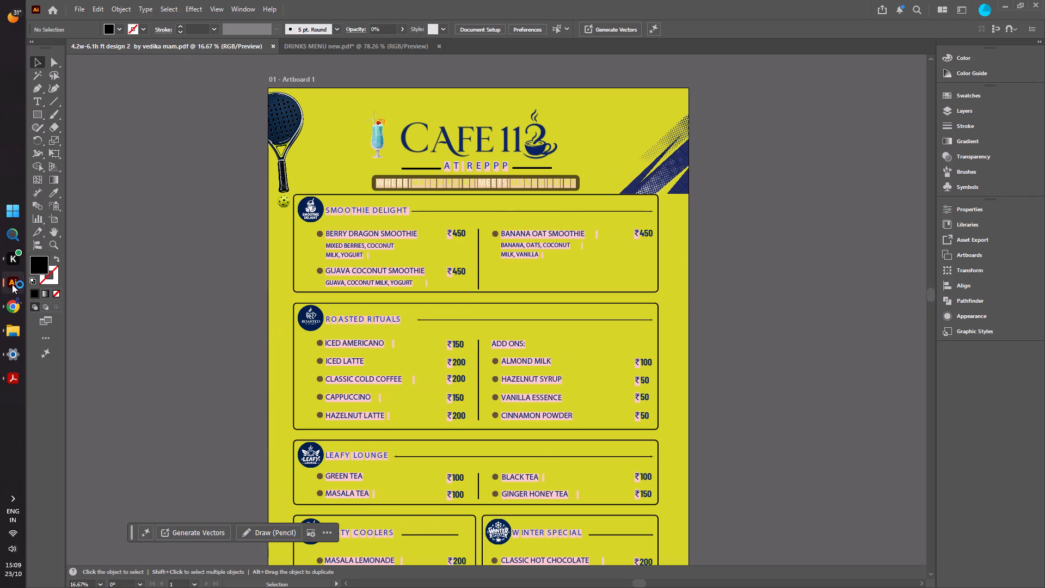
click(84, 7)
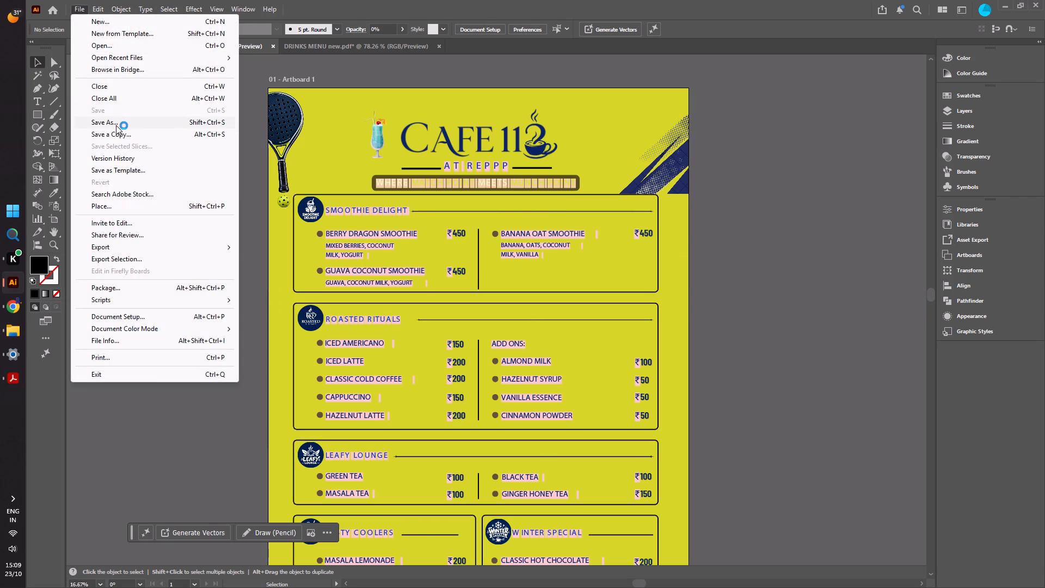
click(116, 125)
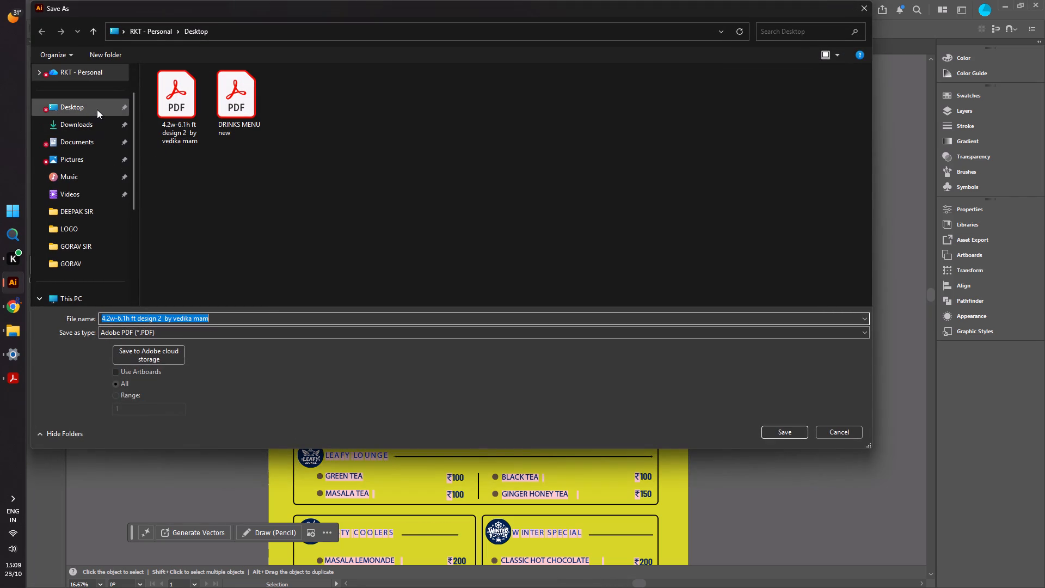
click(97, 109)
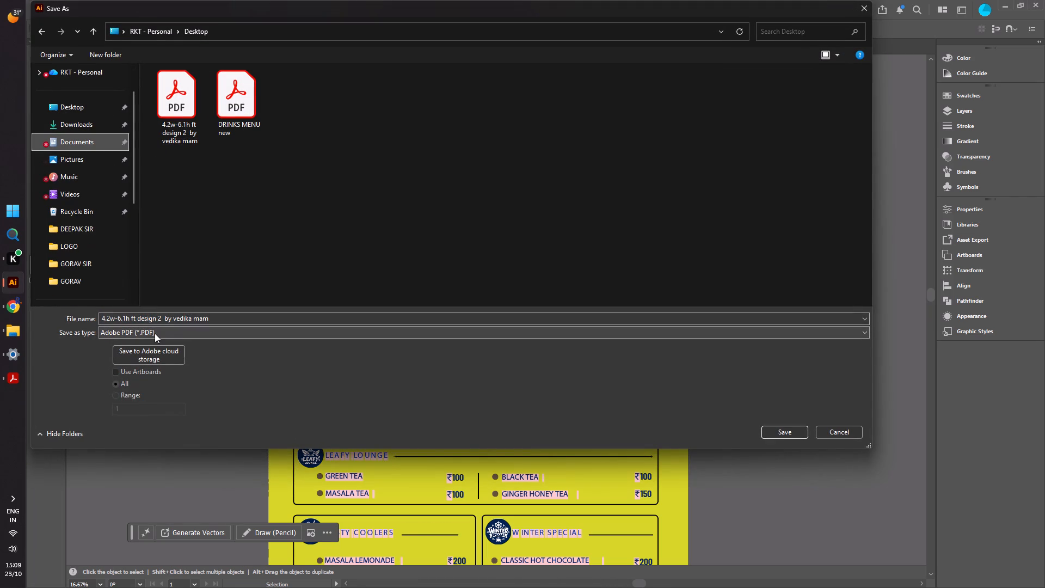
click(155, 333)
click(157, 346)
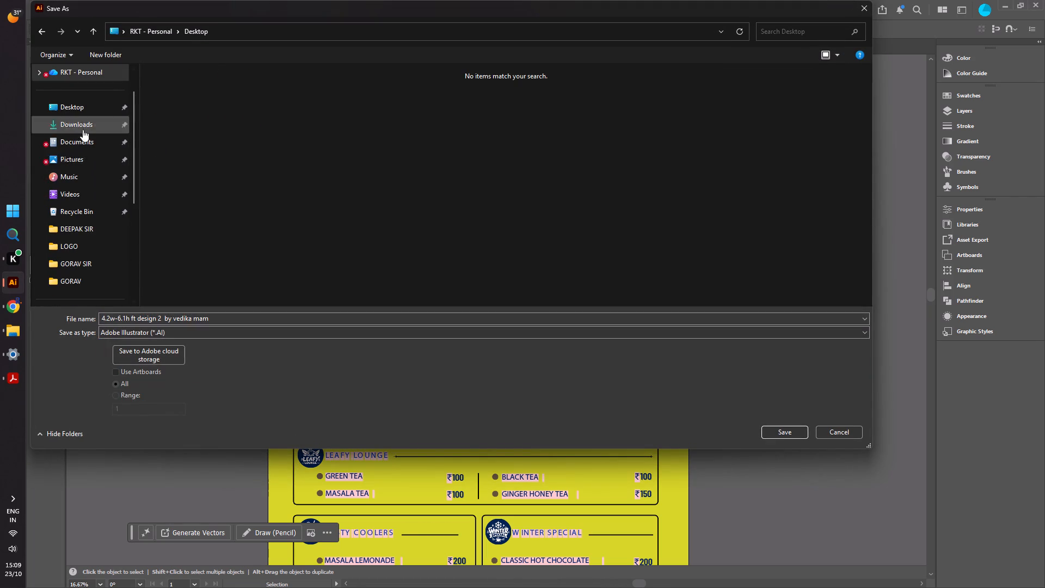
click(74, 102)
click(781, 427)
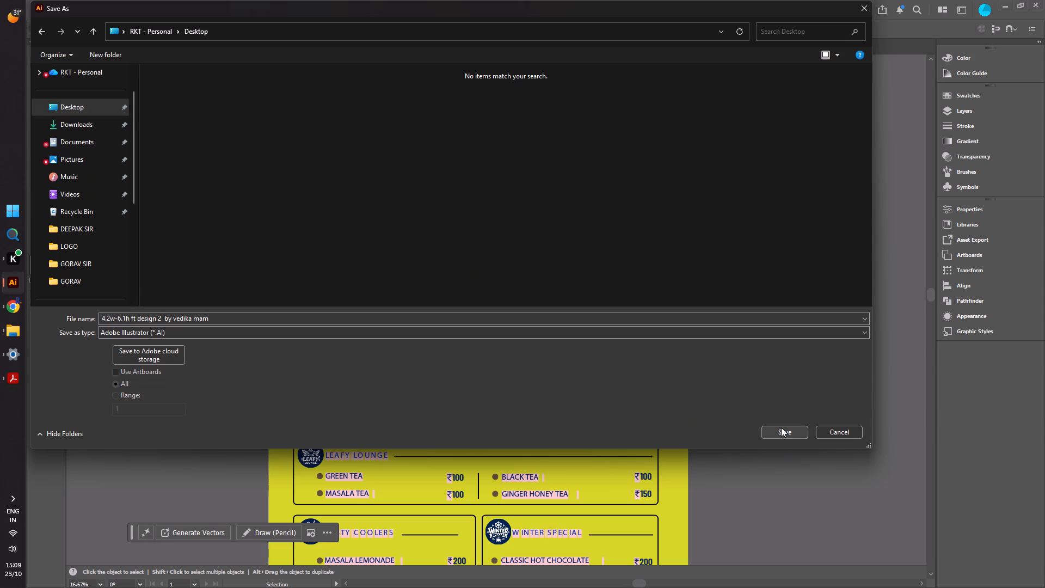
Complete the save of the poster "4.2w-6.1h ft design 2" as an Adobe Illustrator (AI) file on the Desktop.
click(553, 451)
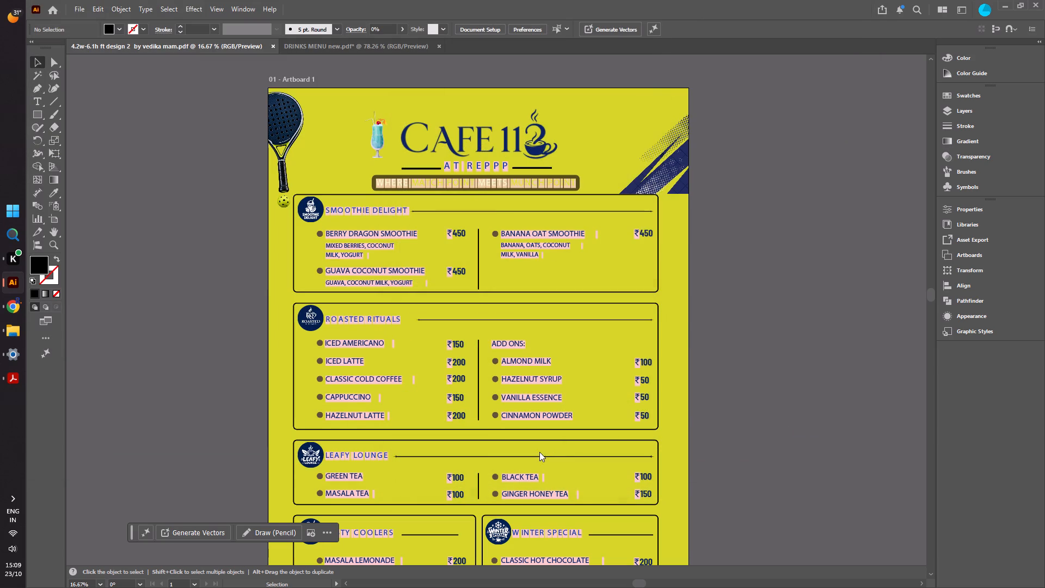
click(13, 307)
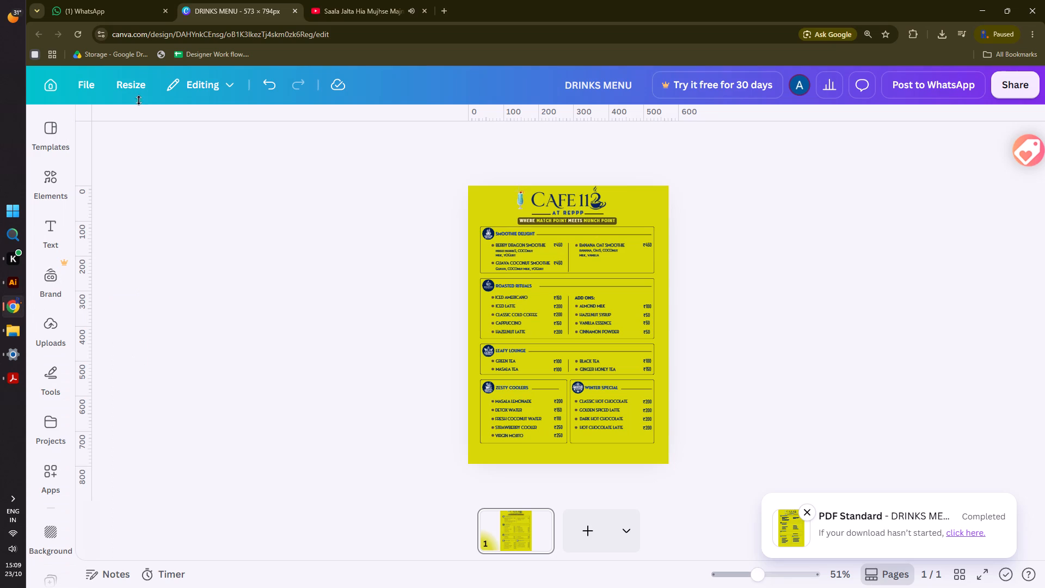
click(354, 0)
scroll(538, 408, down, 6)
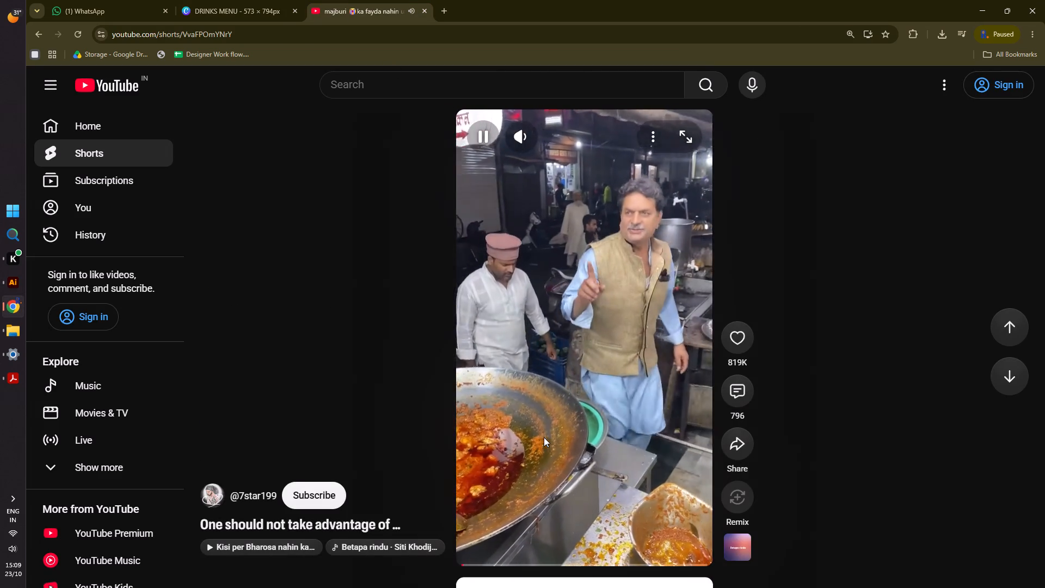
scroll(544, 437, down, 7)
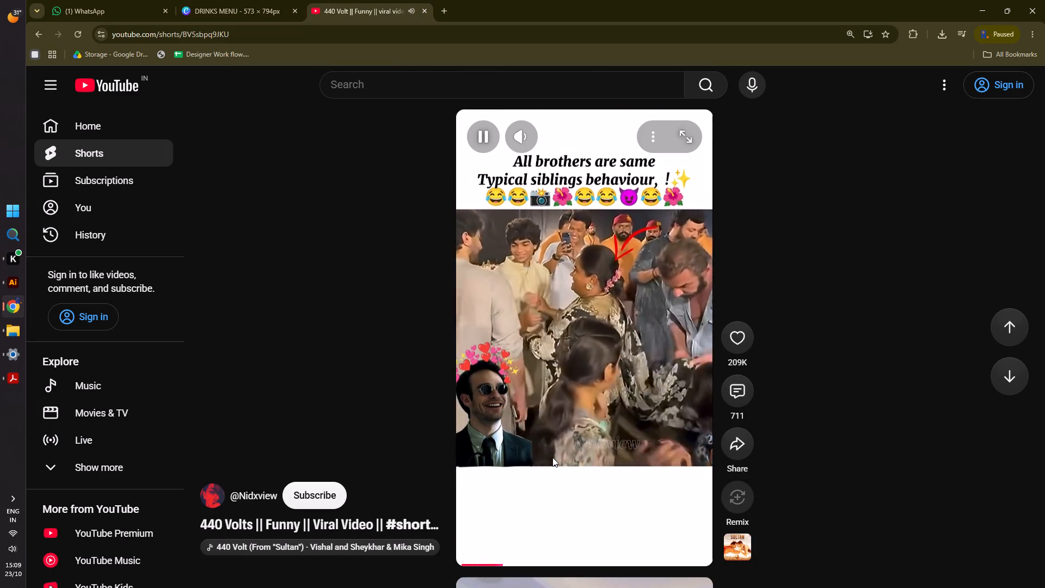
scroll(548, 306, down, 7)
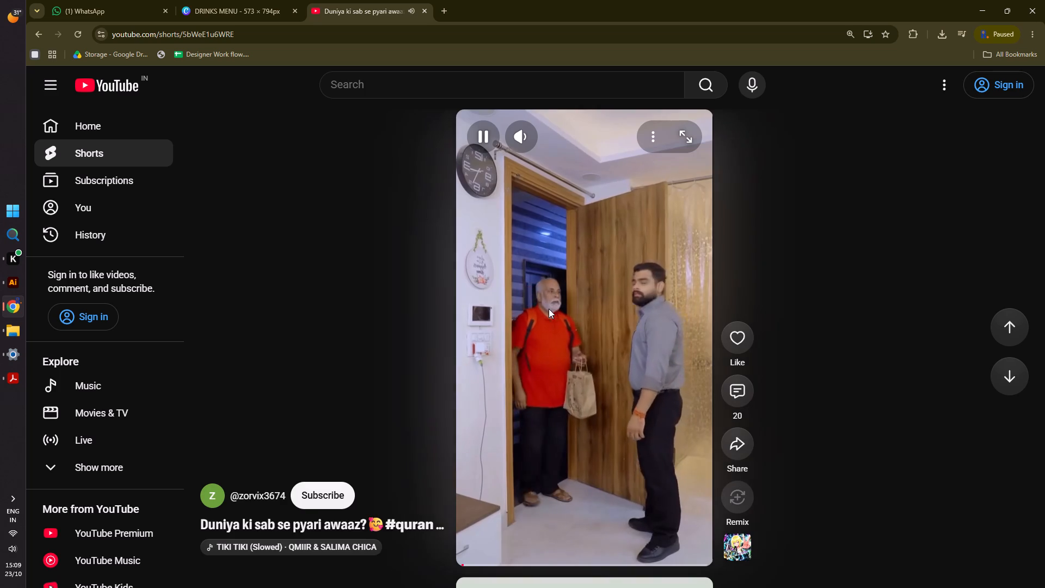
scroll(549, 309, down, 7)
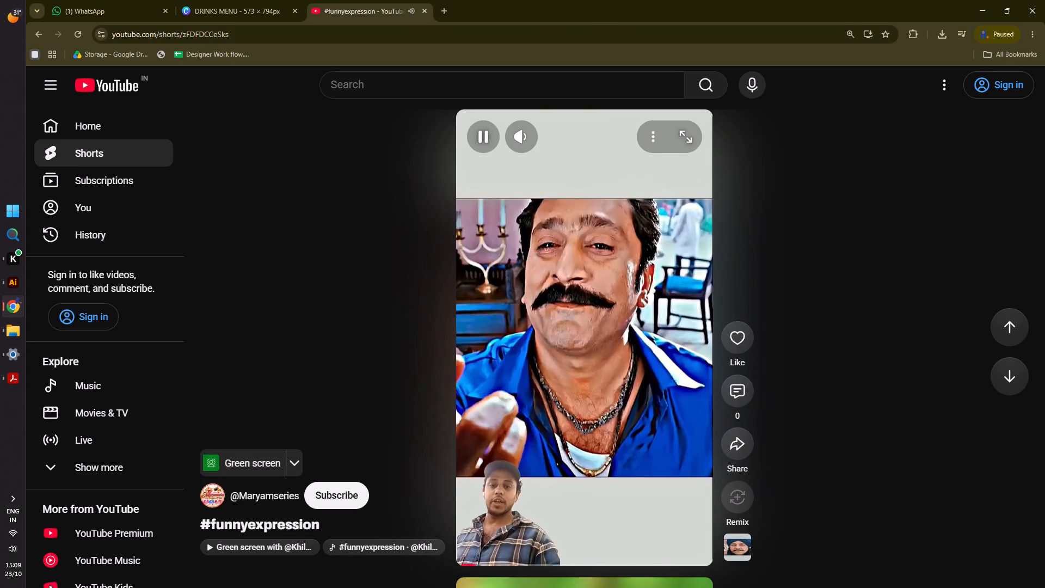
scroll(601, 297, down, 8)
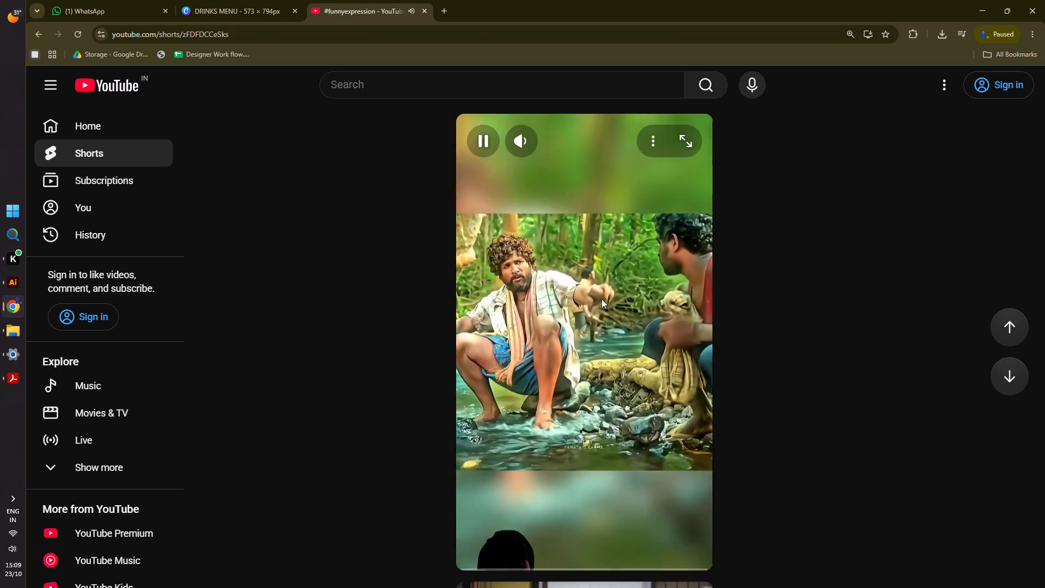